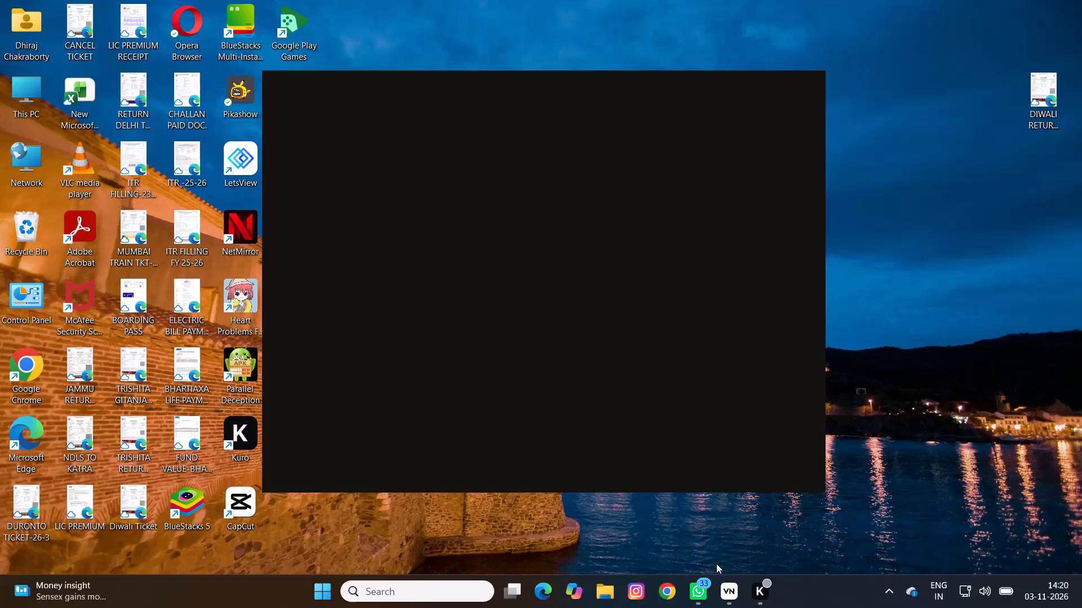
Switch to the VN editor and start a media import, accepting the import tips with "Do not show again" enabled.
click(720, 595)
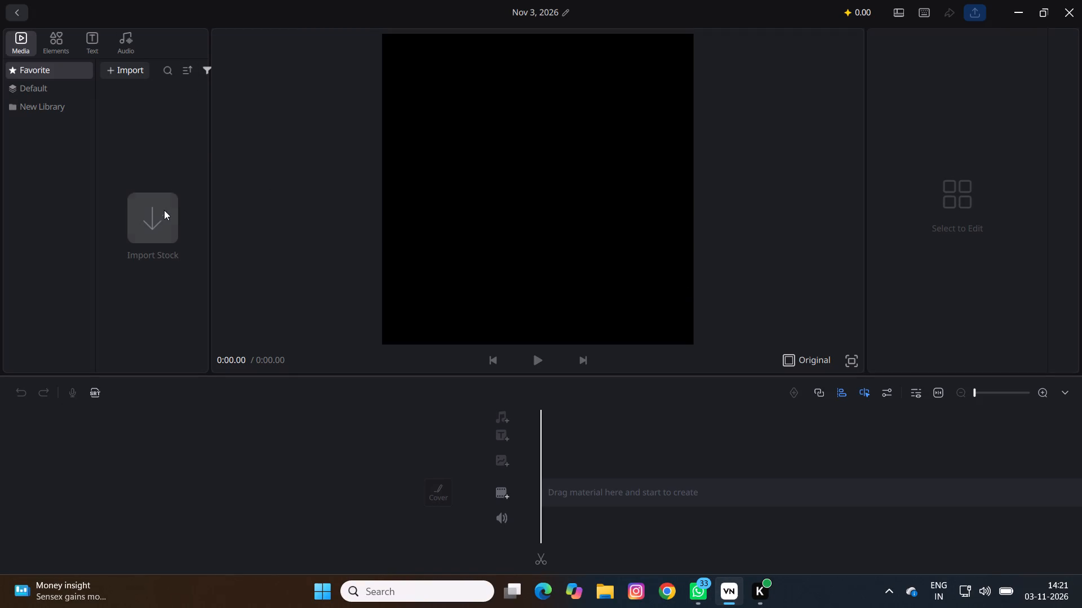
click(134, 72)
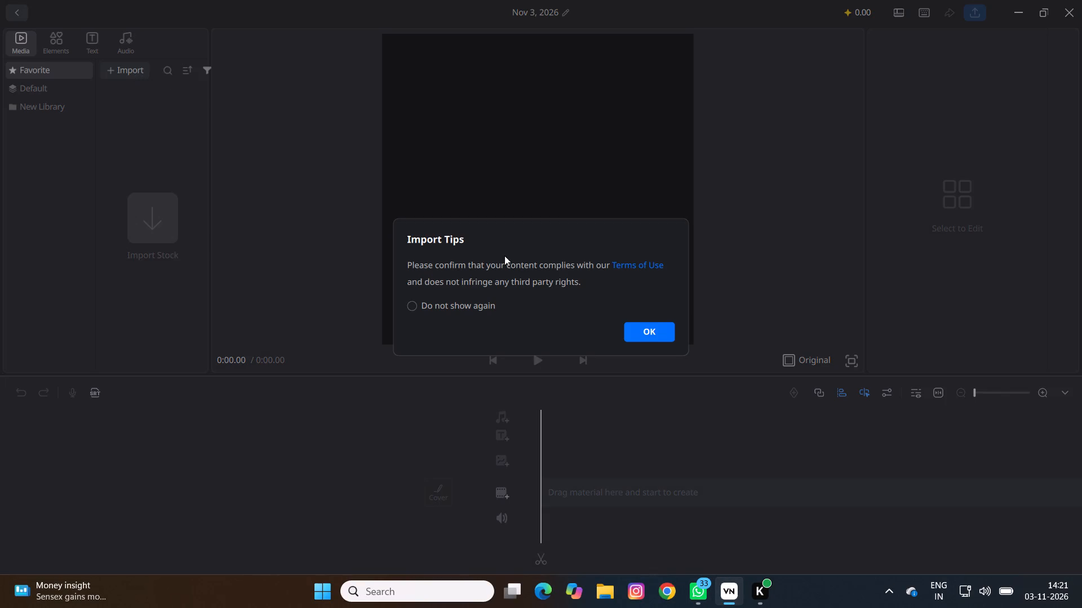
click(418, 307)
click(644, 343)
click(645, 341)
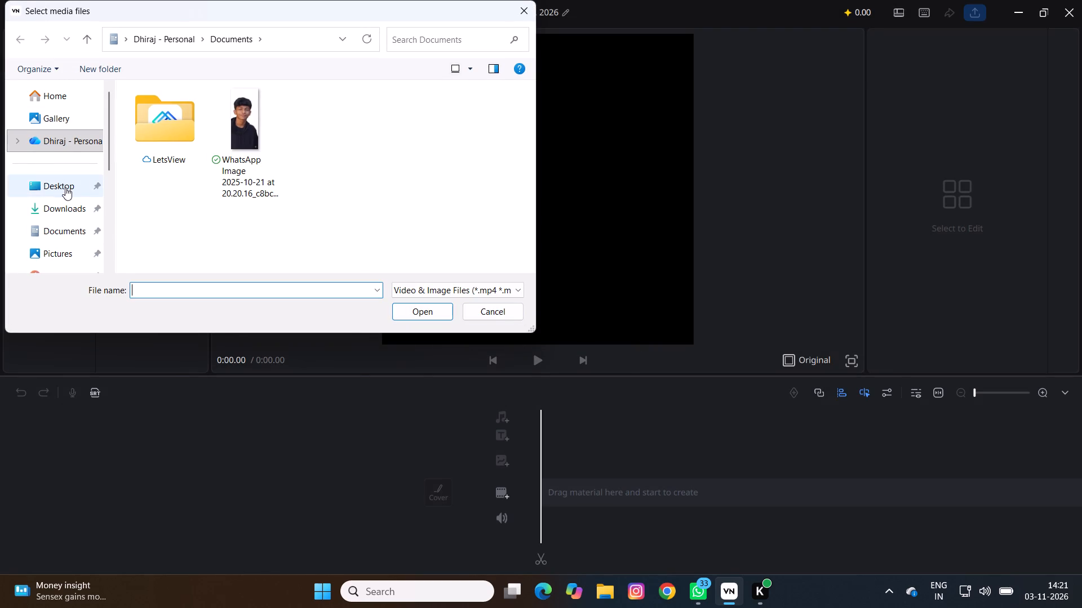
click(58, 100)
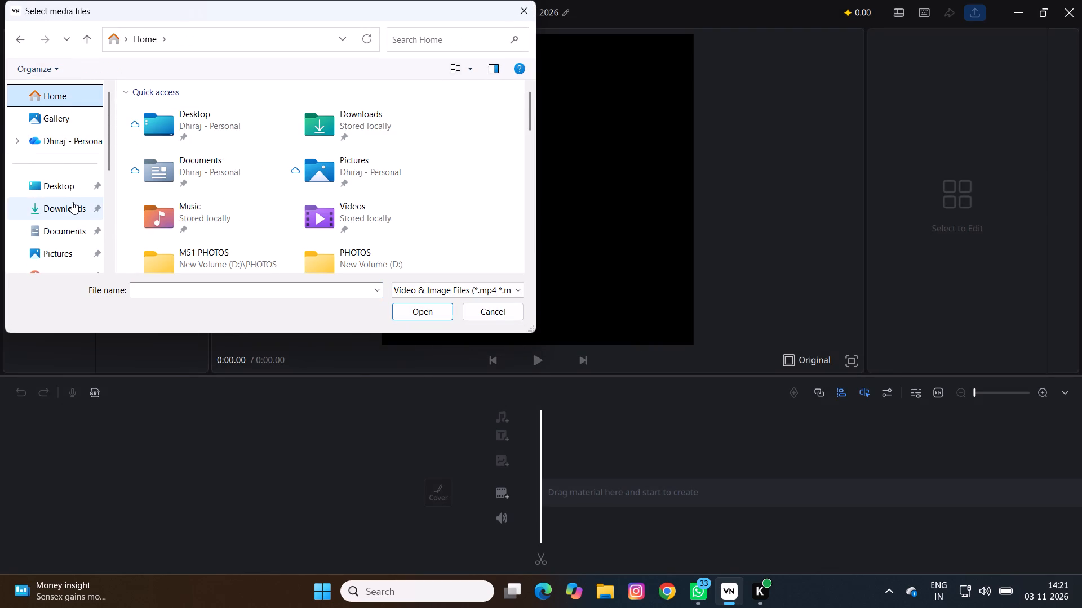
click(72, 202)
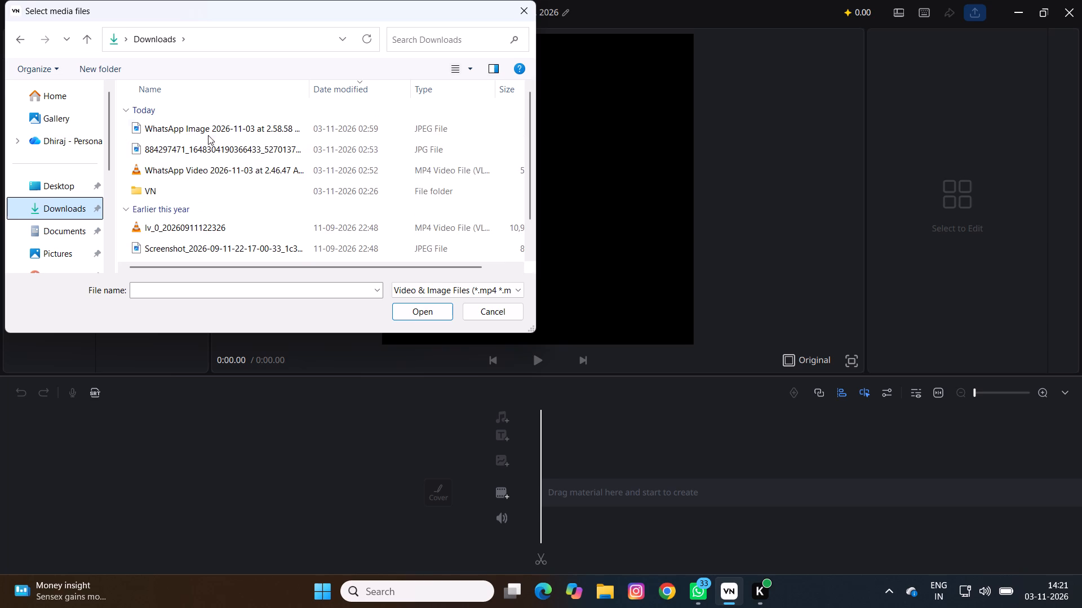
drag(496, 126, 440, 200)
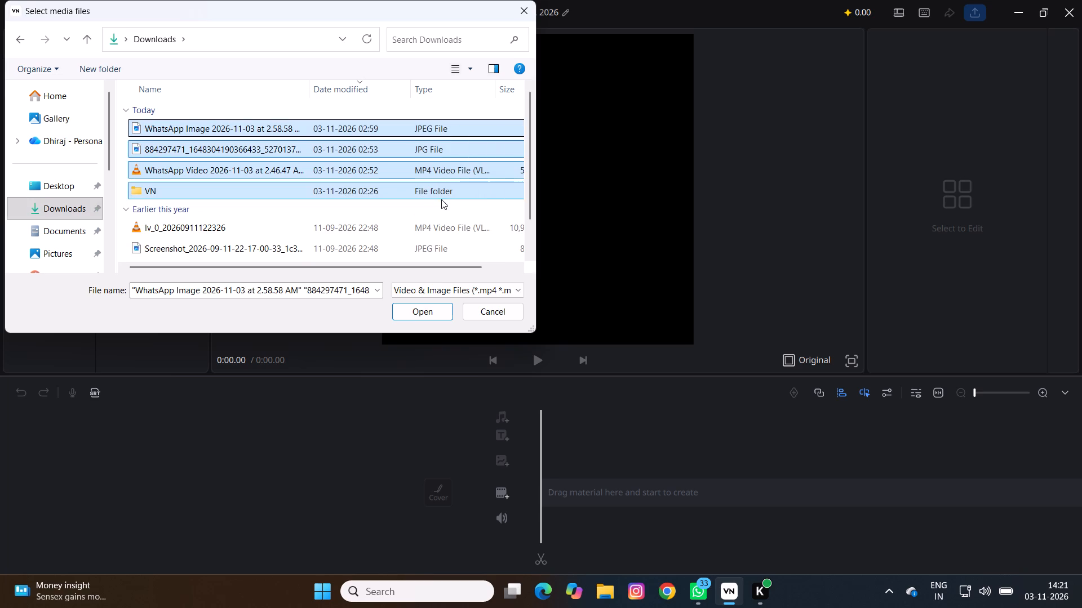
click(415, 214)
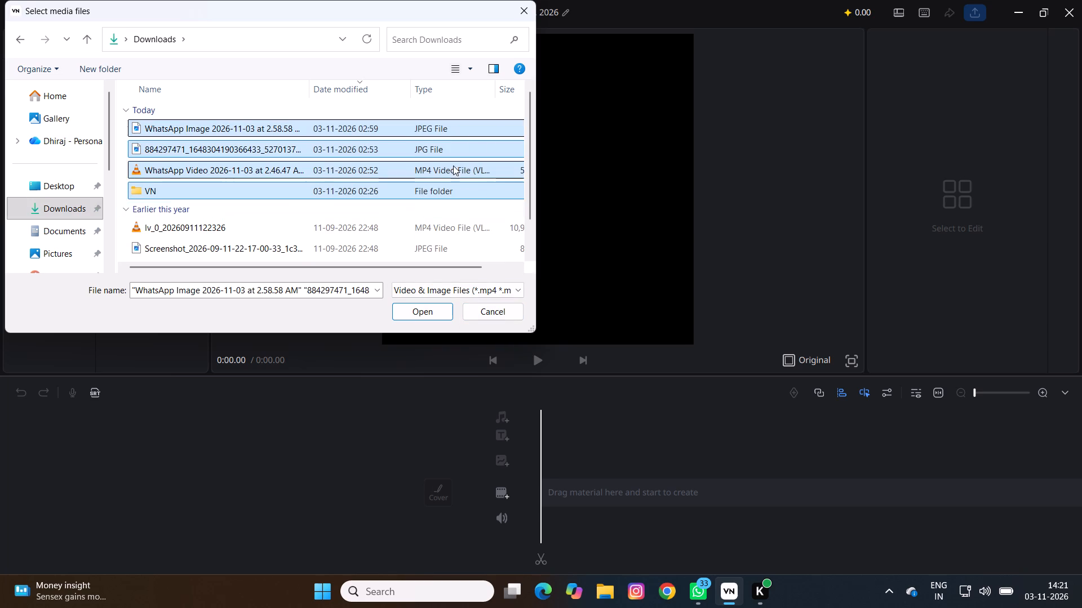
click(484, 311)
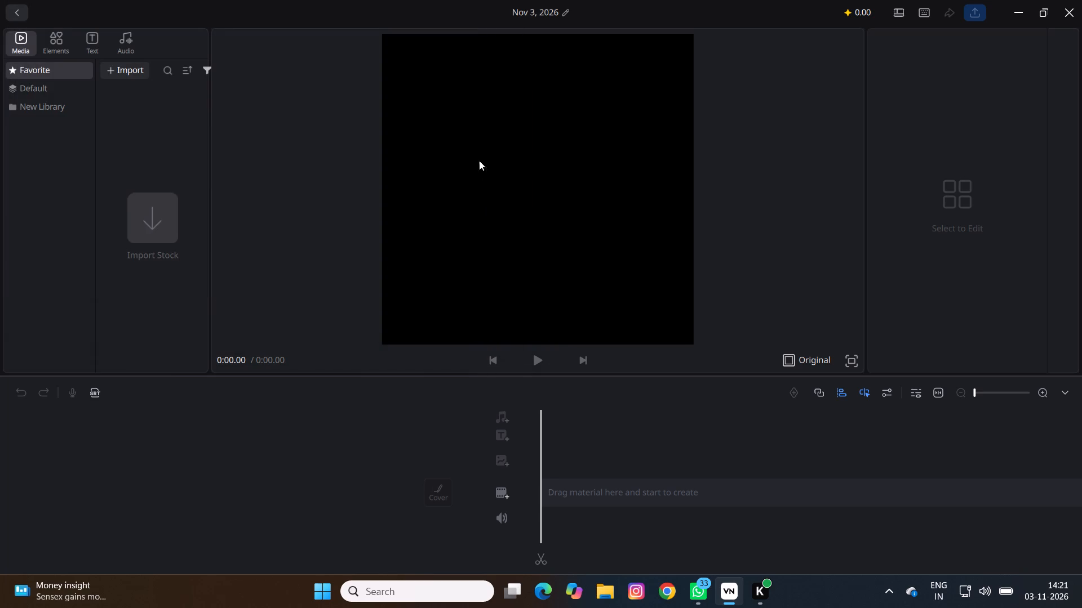
Import the two images and the WhatsApp video dated Today in the Downloads folder into the media library, leaving out the VN folder.
click(131, 69)
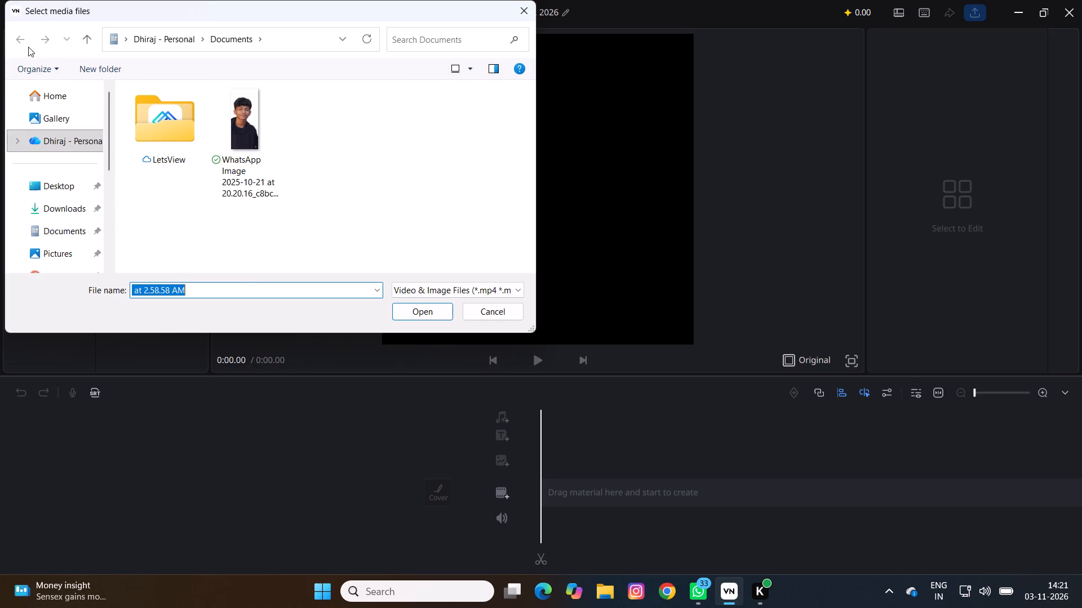
click(53, 201)
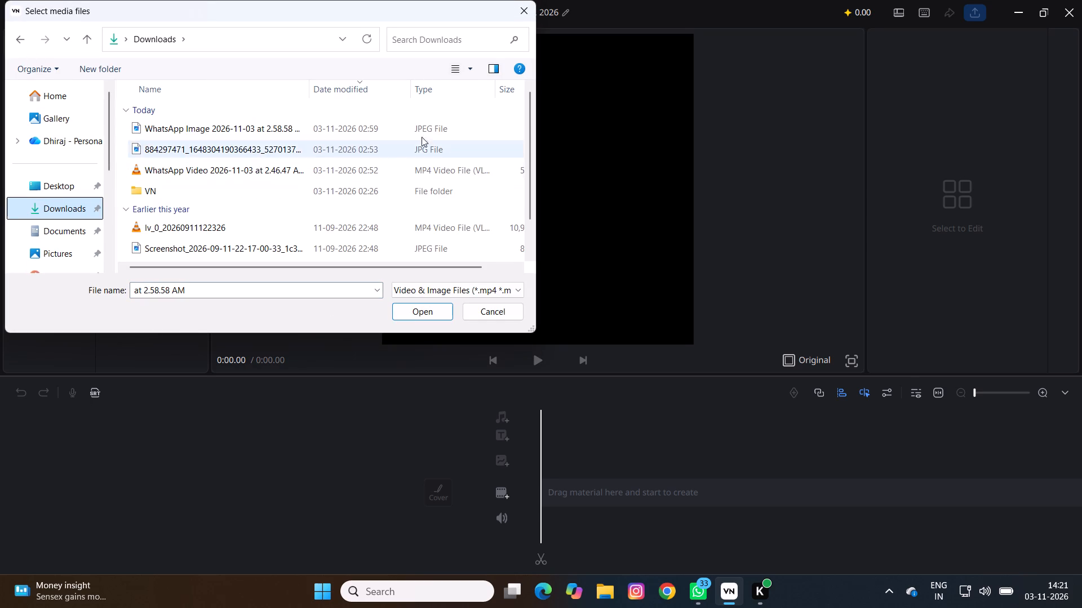
drag(488, 120, 453, 181)
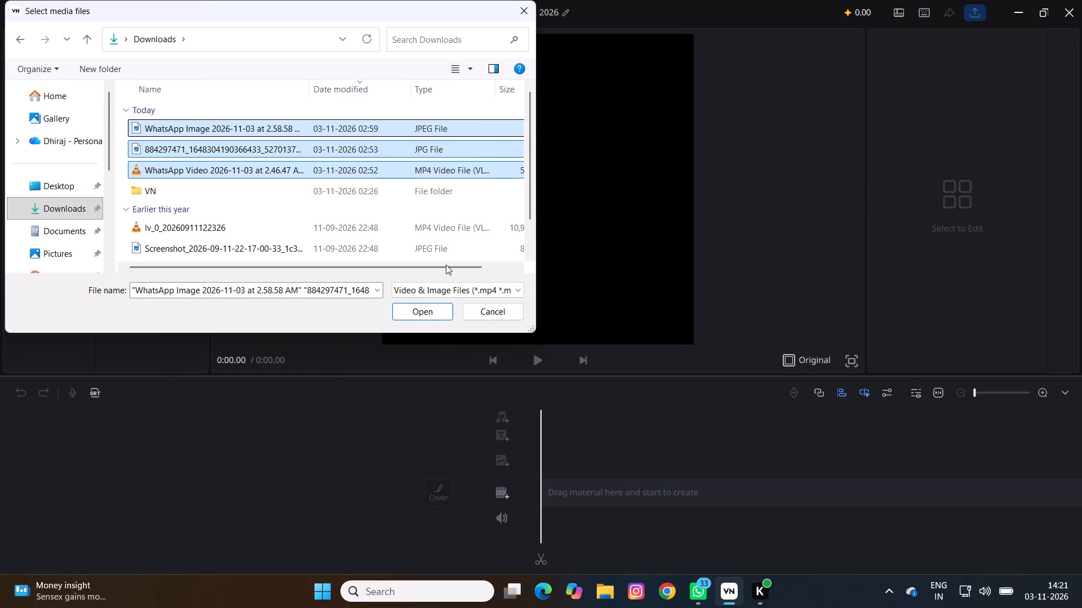
click(435, 310)
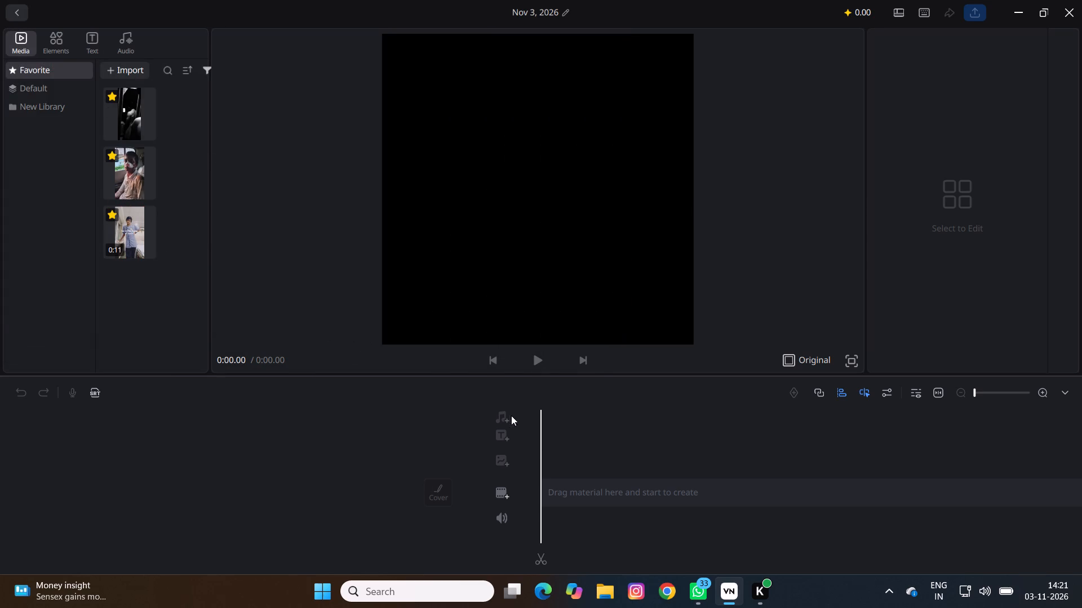
Place the imported 0:11 video at the start of the main timeline track and deselect it.
click(501, 414)
click(504, 425)
drag(126, 215, 328, 314)
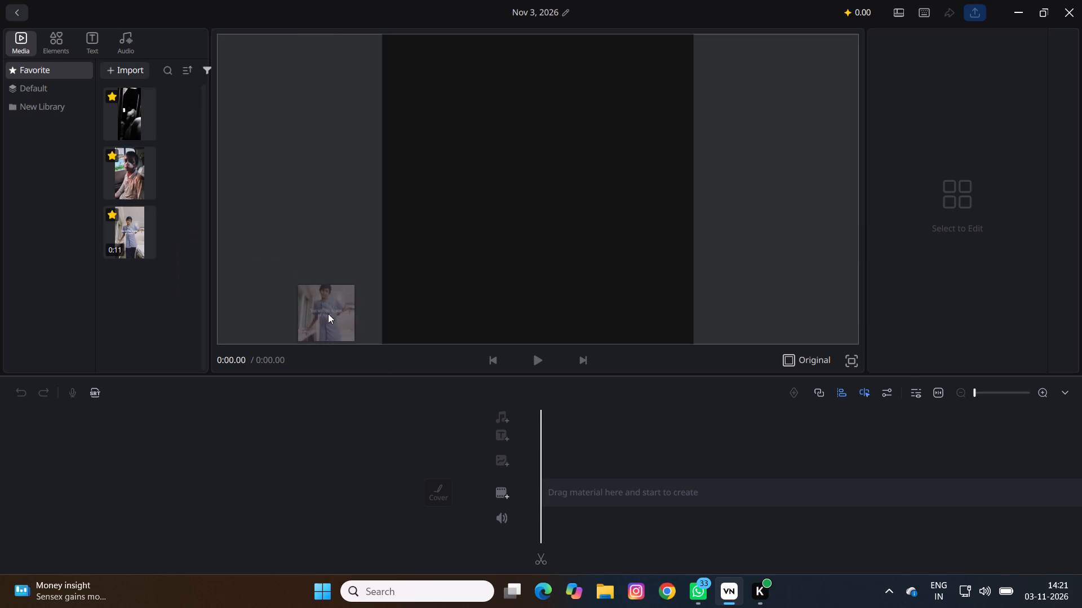
drag(328, 314, 556, 449)
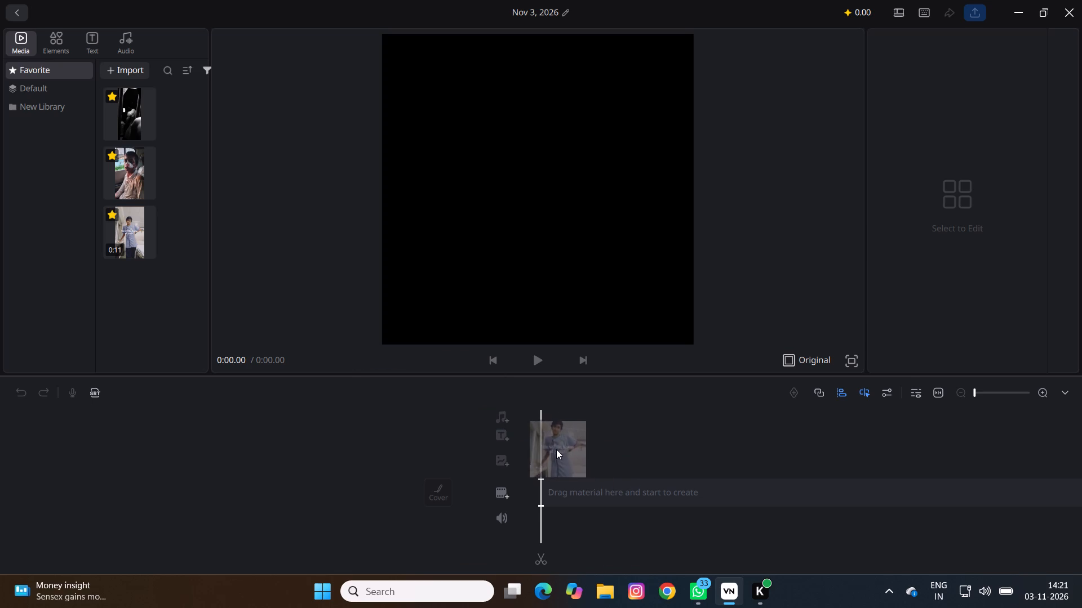
drag(556, 449, 571, 424)
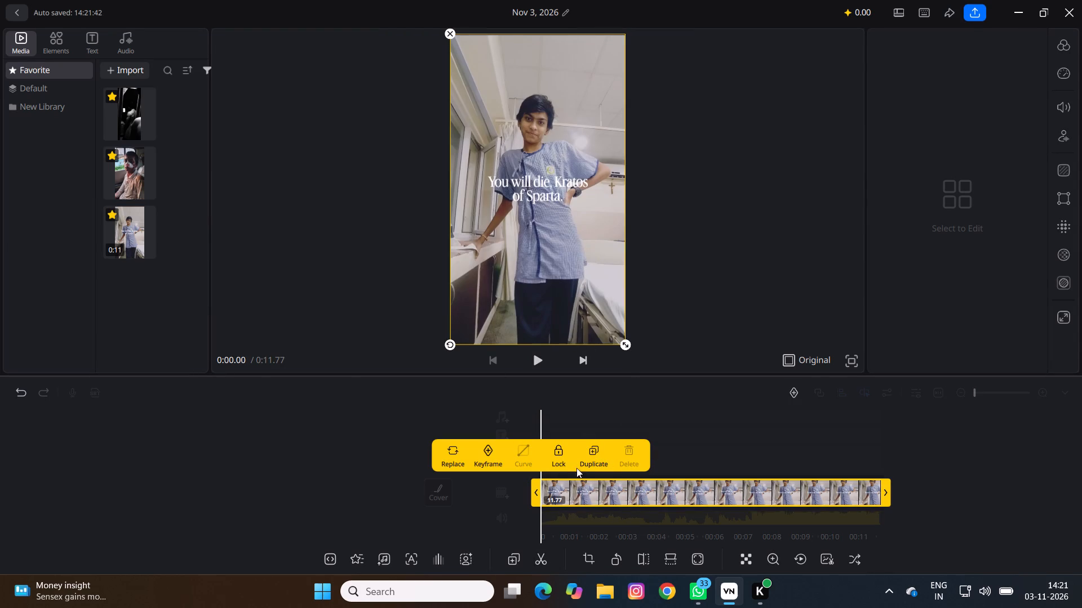
click(389, 468)
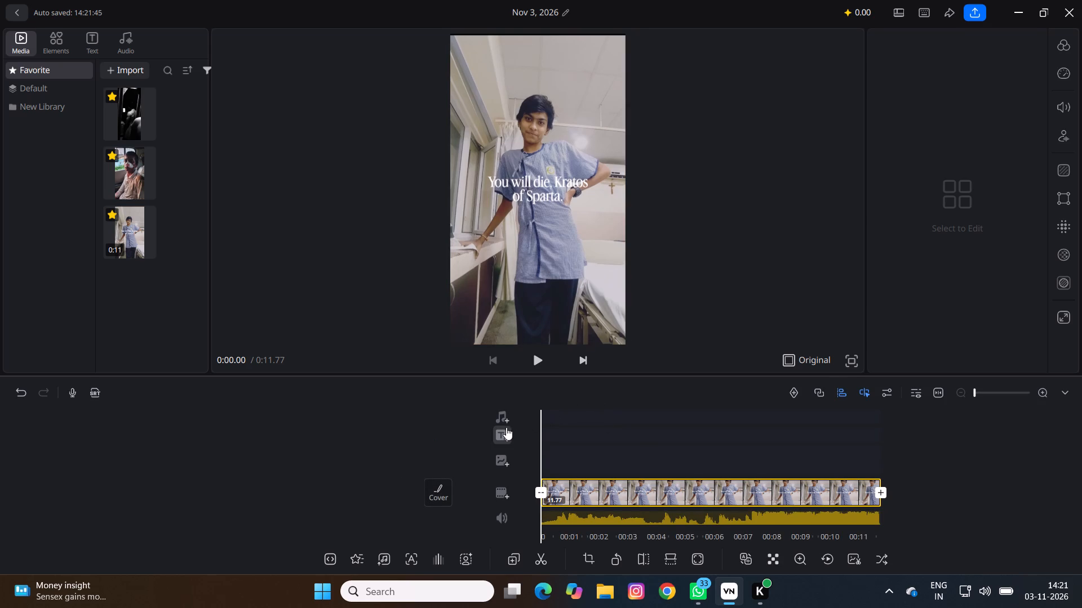
Add the sound of "WhatsApp Video 2026-11-03 at 2.46.47 AM" from Downloads as an audio clip at the timeline's start.
click(505, 413)
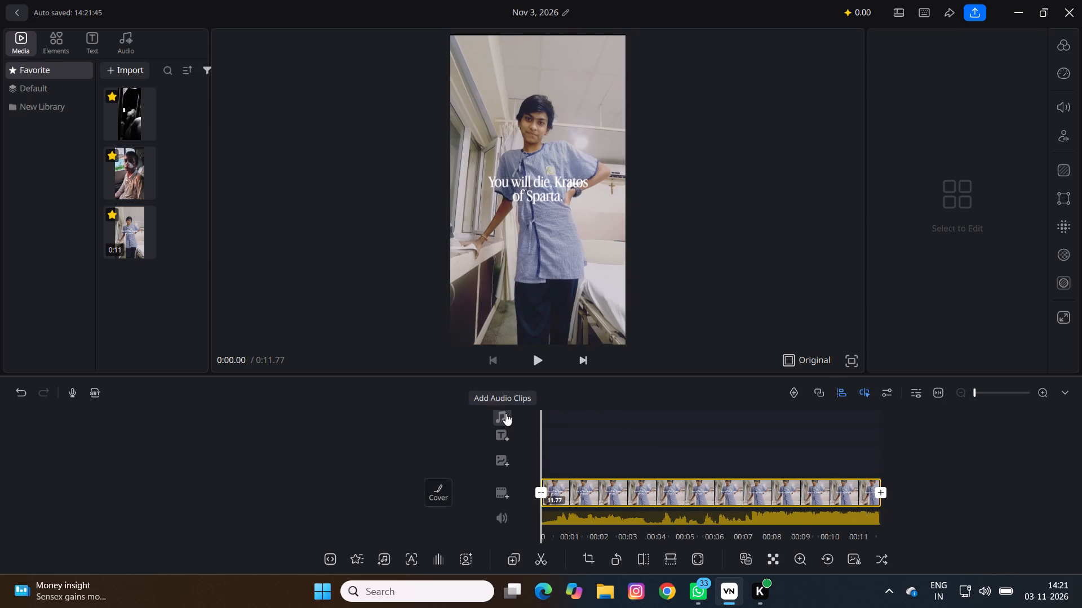
click(265, 125)
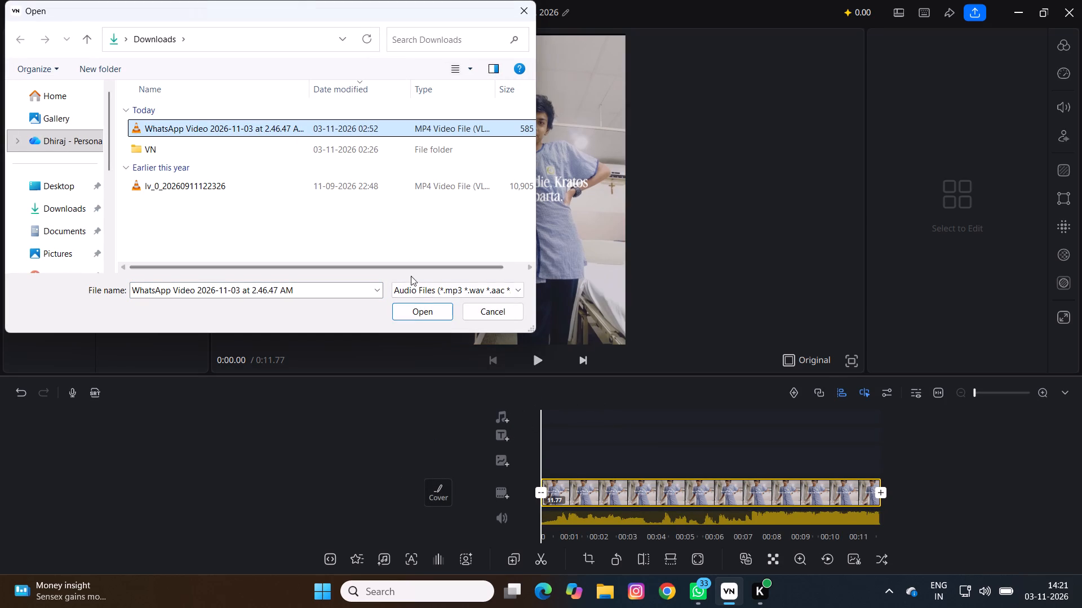
click(426, 307)
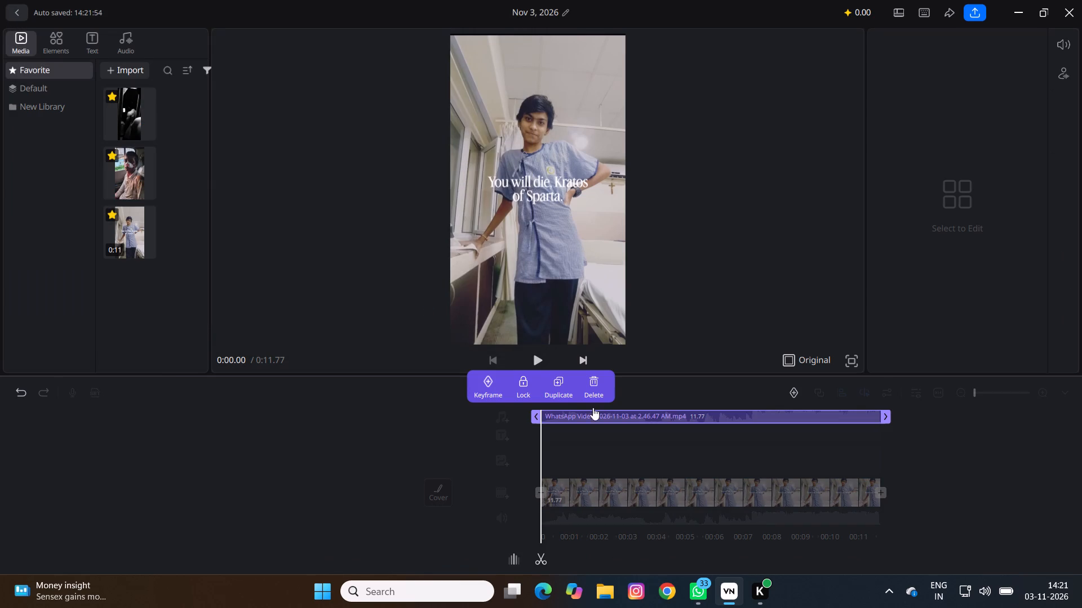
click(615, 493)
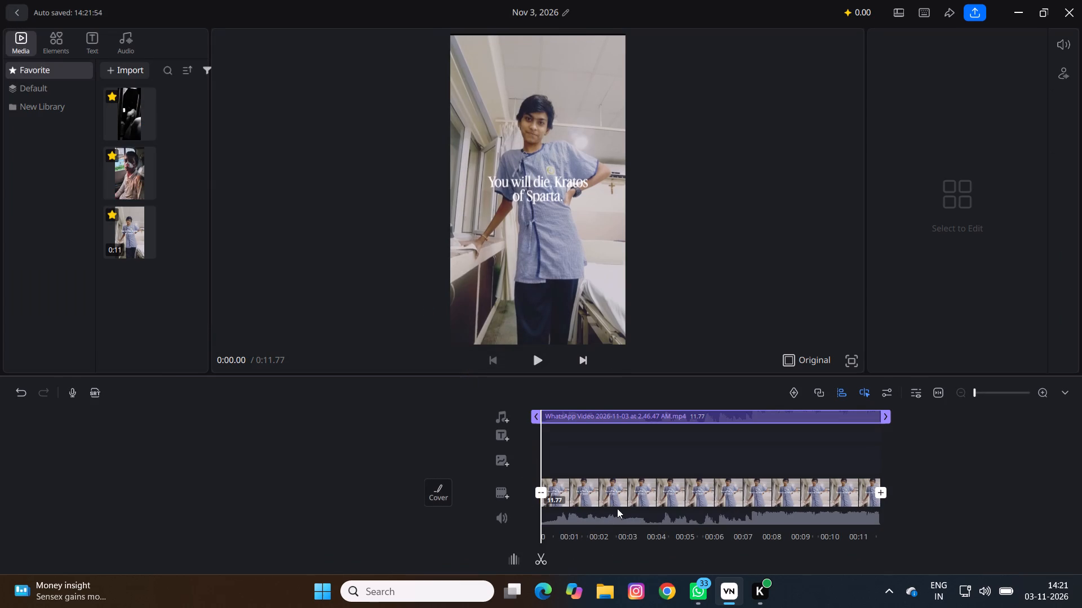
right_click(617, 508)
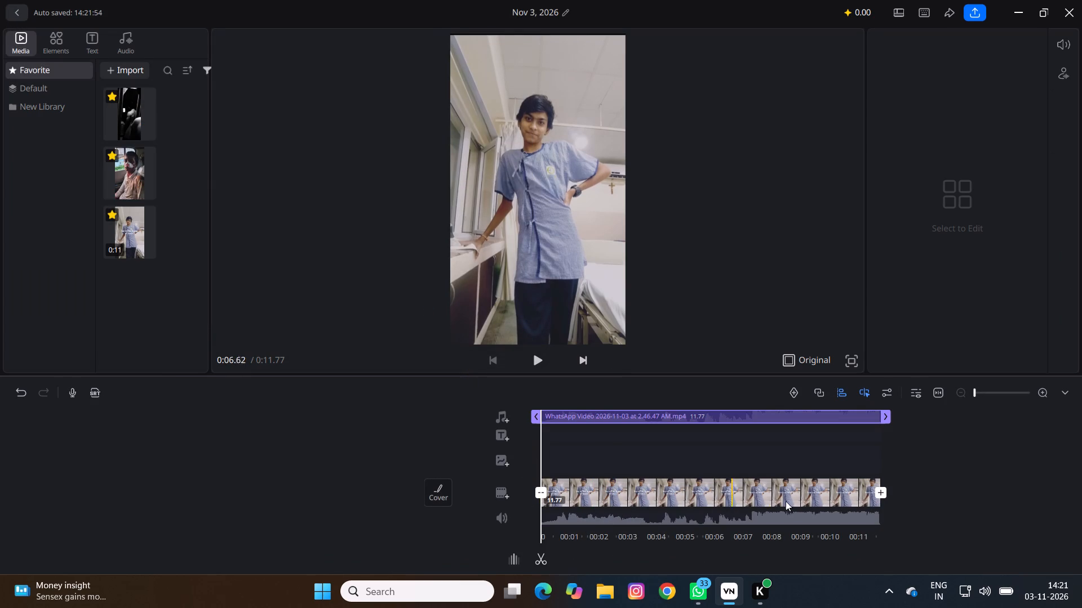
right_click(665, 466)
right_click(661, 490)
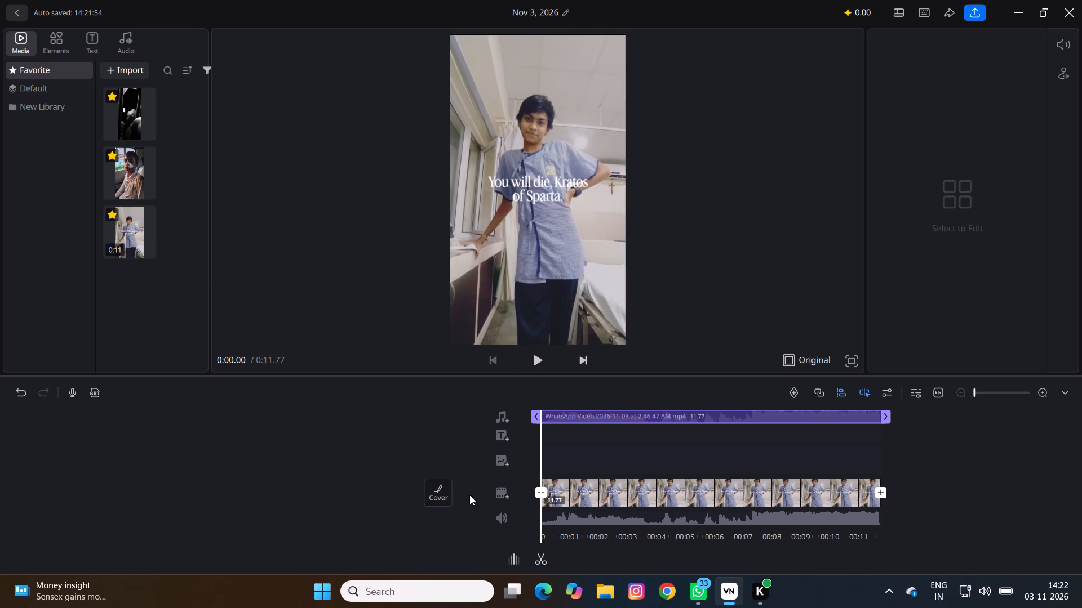
Scrub through and play the video clip on the timeline to review its content.
right_click(572, 493)
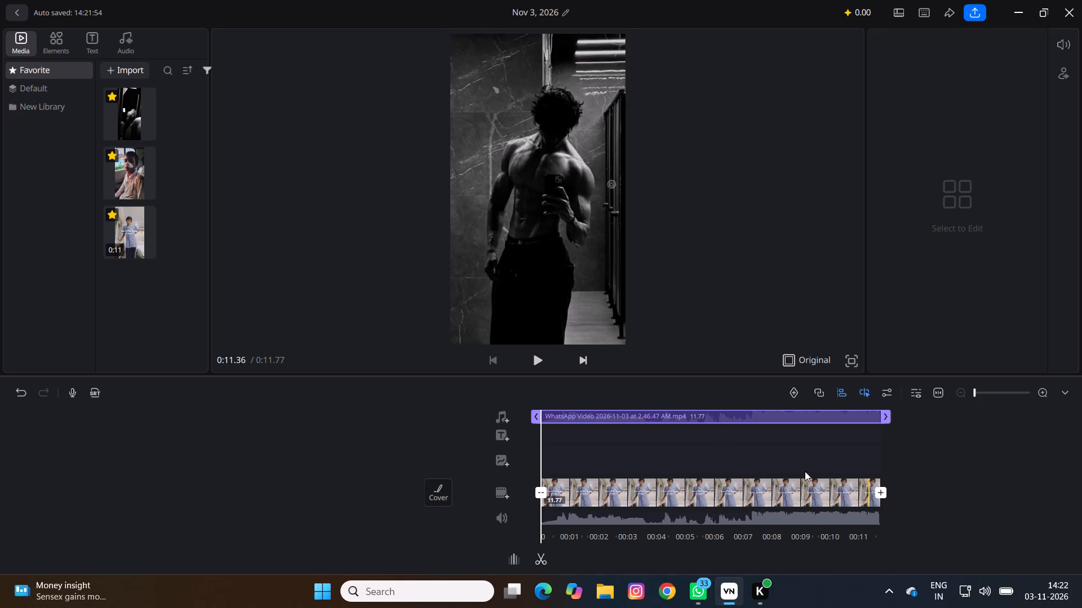
click(847, 490)
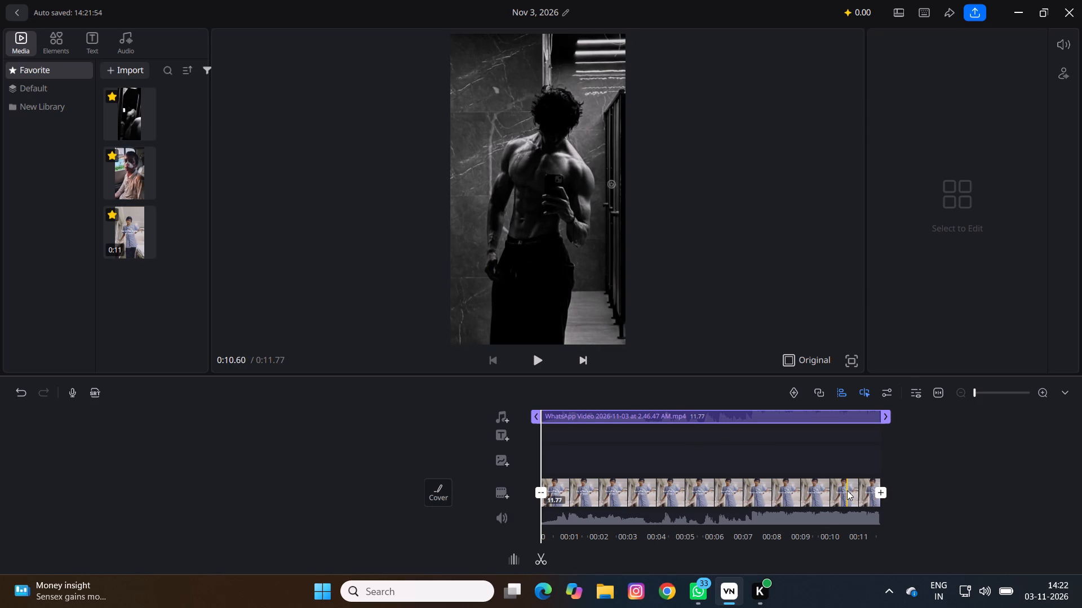
right_click(857, 499)
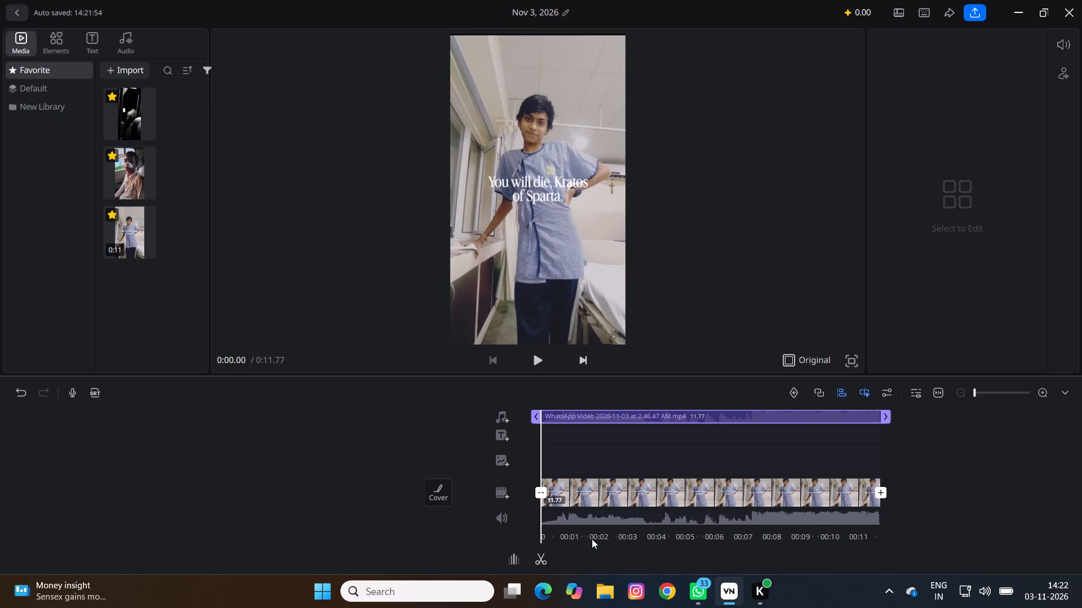
click(547, 558)
drag(659, 513, 870, 515)
drag(879, 515, 532, 504)
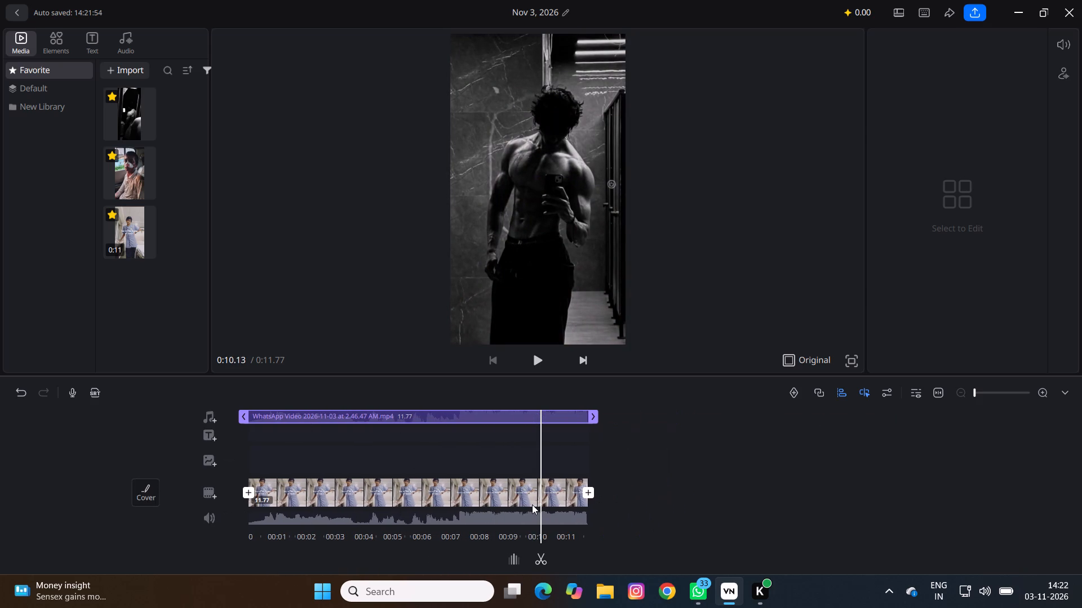
drag(532, 504, 443, 480)
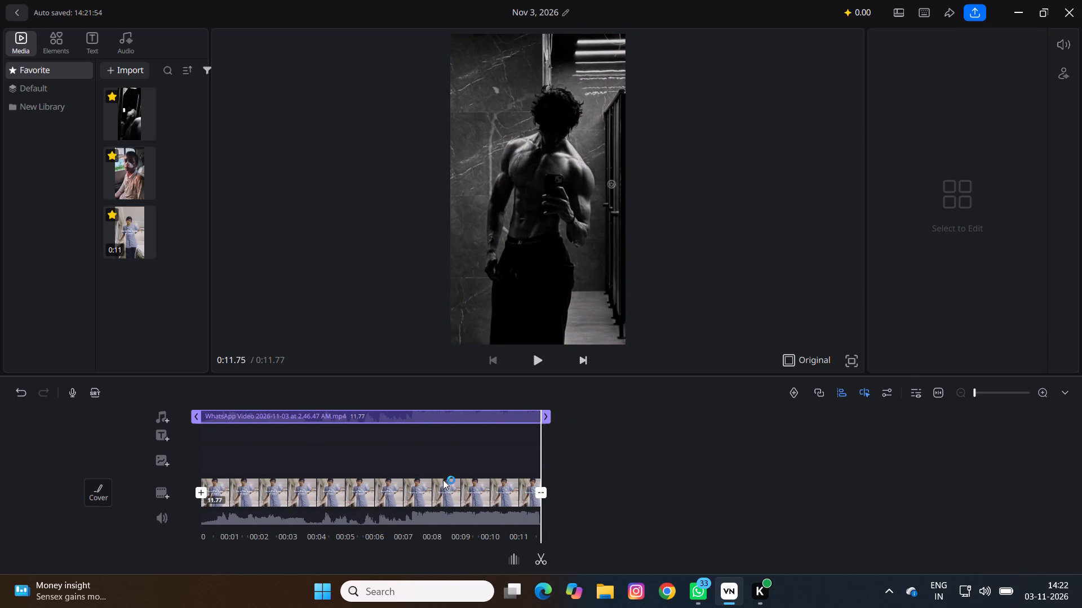
drag(443, 480, 894, 409)
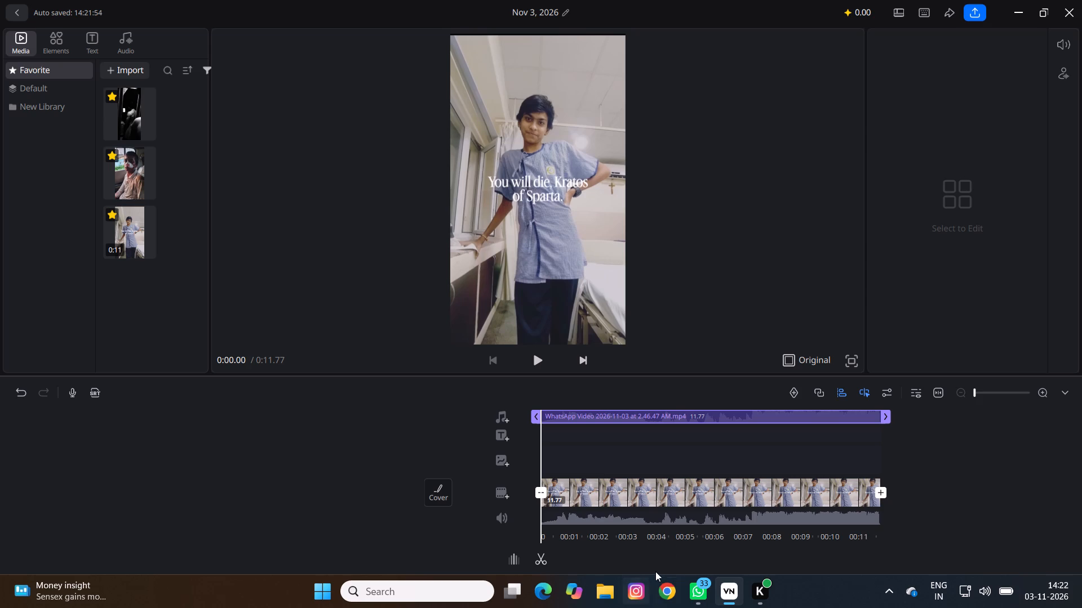
scroll(548, 446, down, 1)
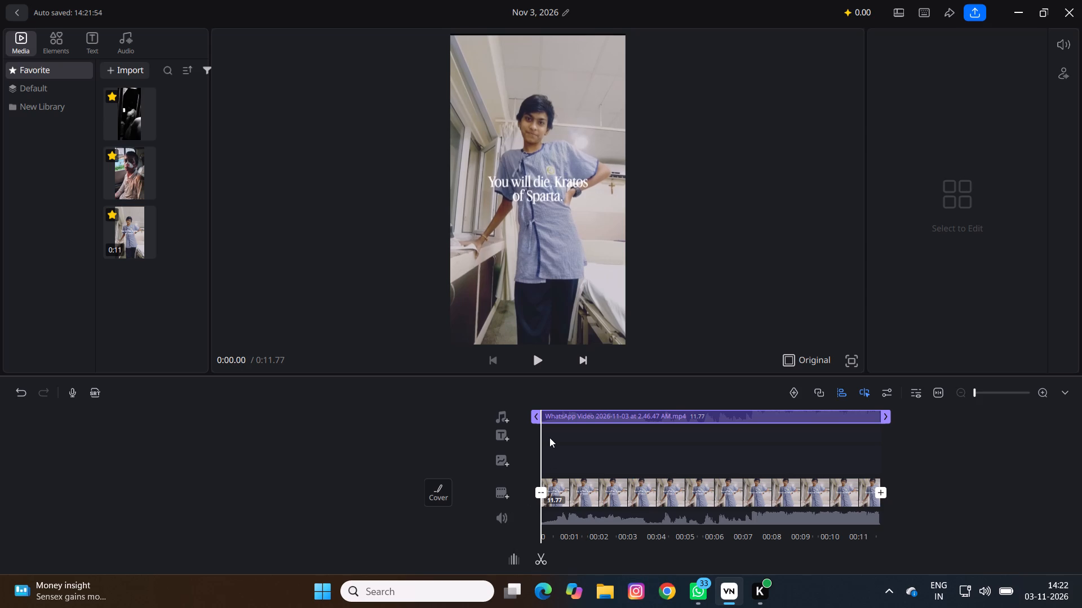
scroll(549, 437, down, 1)
click(549, 437)
key(space)
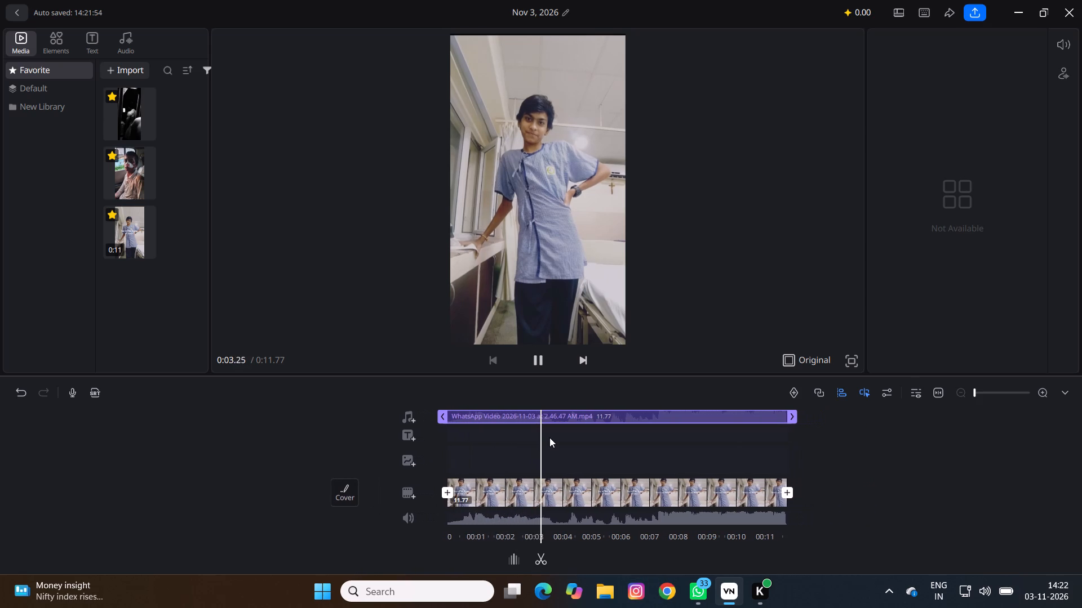
key(space)
click(518, 497)
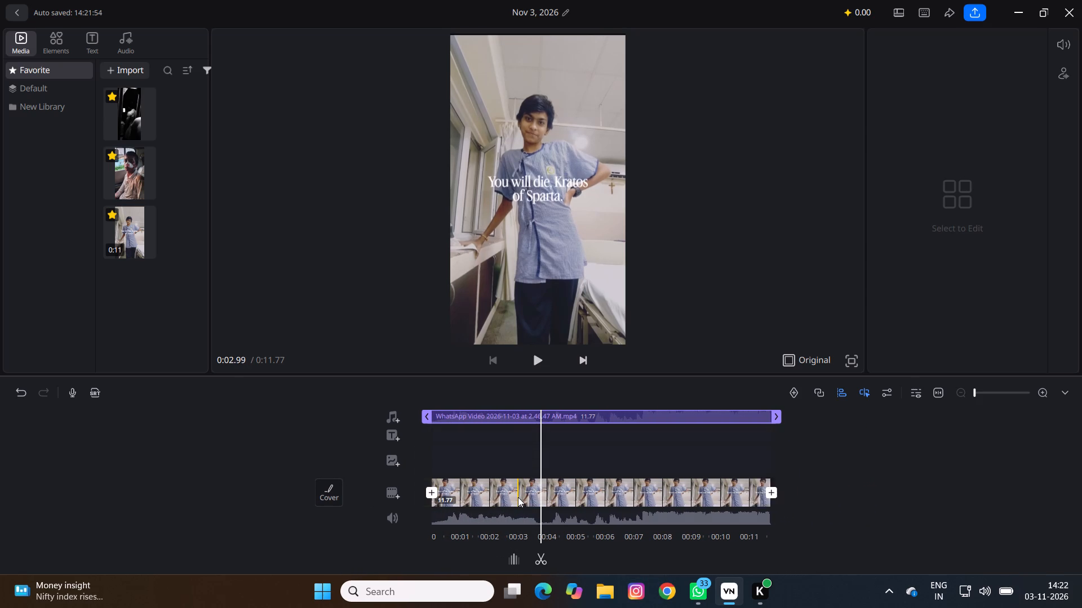
right_click(518, 497)
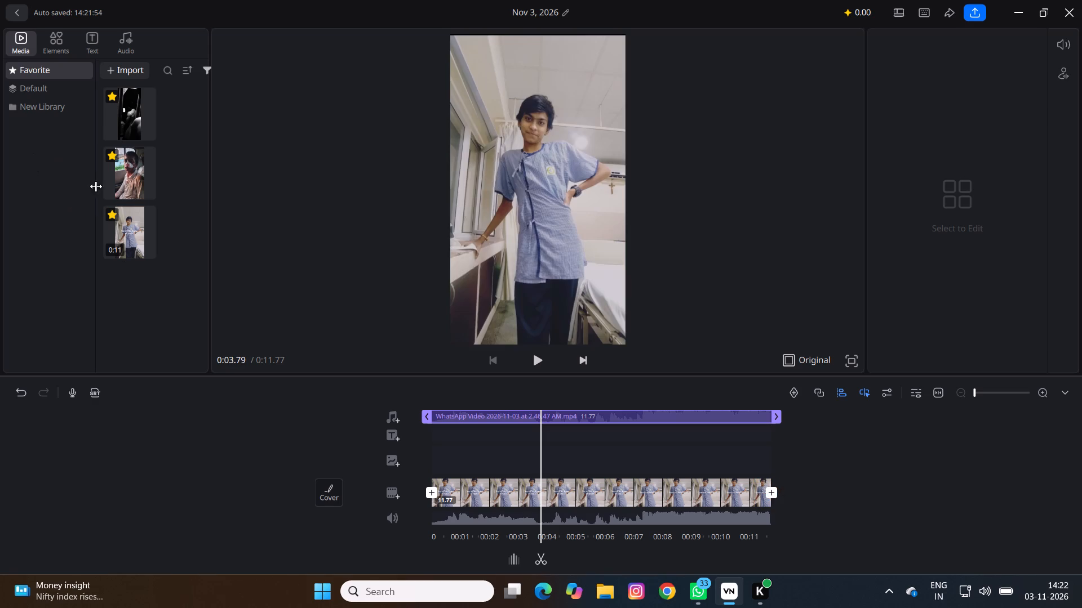
Delete the 0:11 video from the Favorite media library.
right_click(128, 249)
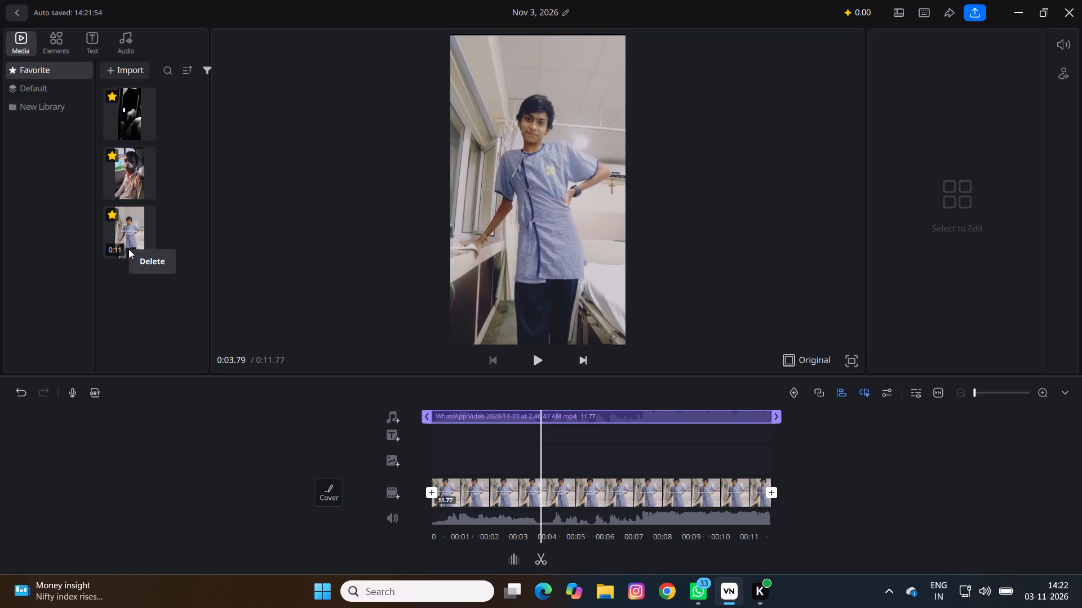
click(163, 265)
click(647, 308)
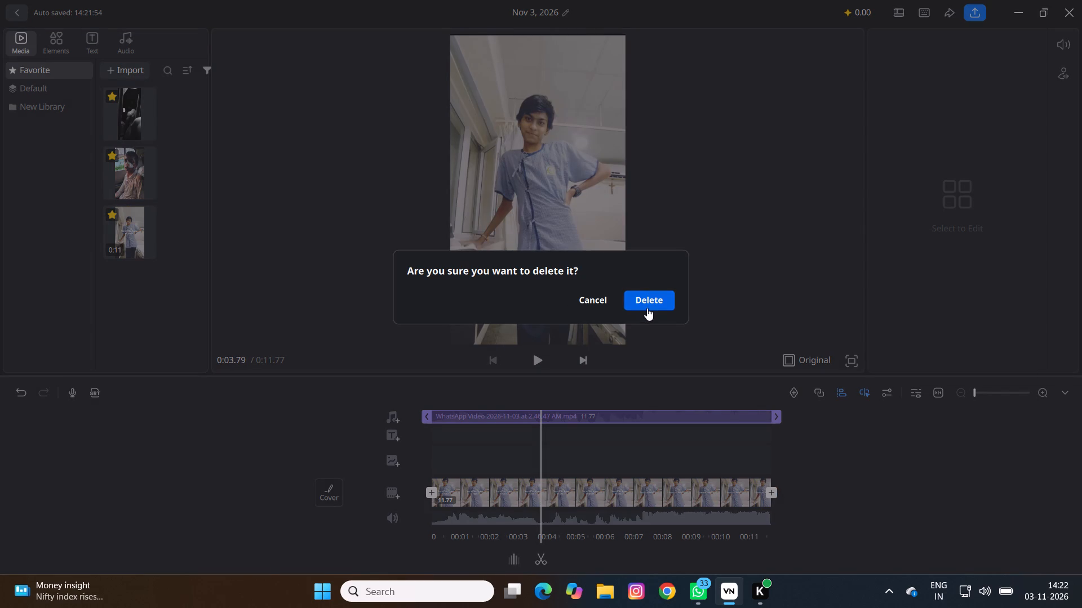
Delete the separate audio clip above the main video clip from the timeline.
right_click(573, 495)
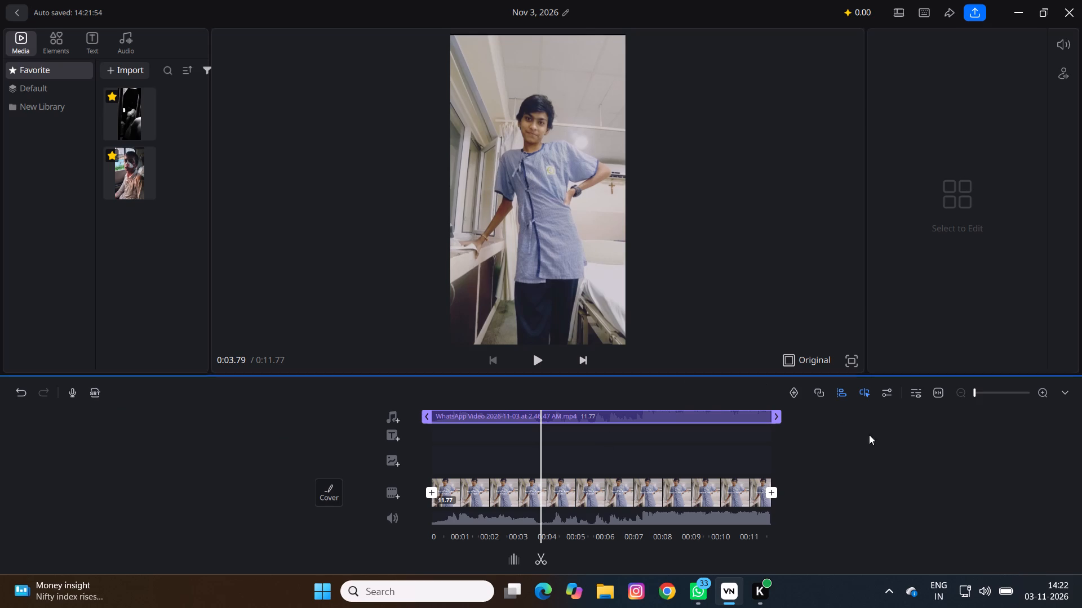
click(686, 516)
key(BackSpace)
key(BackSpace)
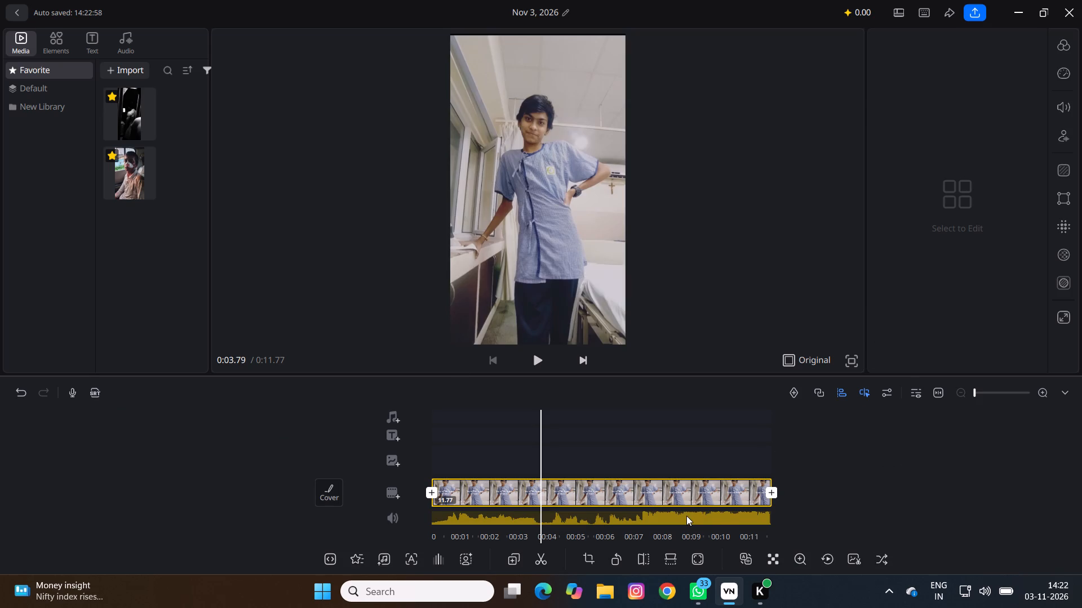
Play the main video clip on the timeline to review it.
key(space)
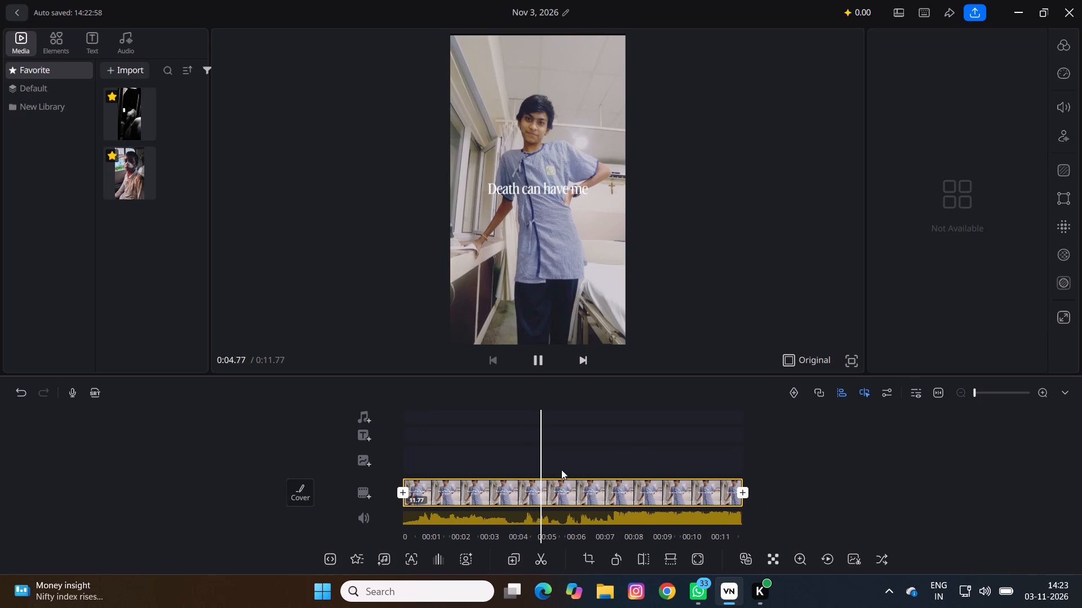
key(BackSpace)
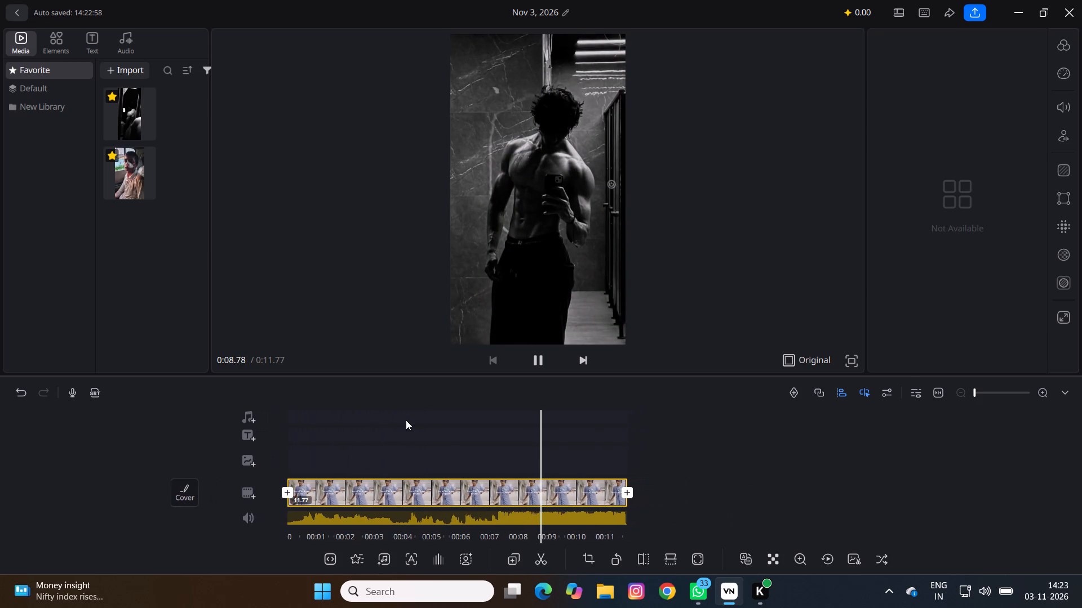
right_click(520, 486)
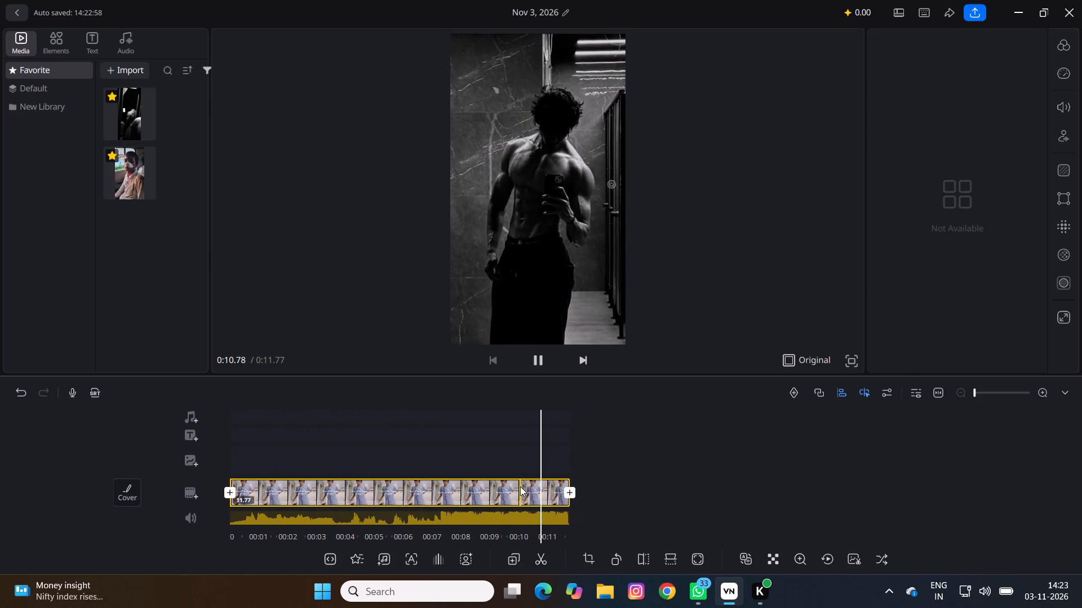
key(space)
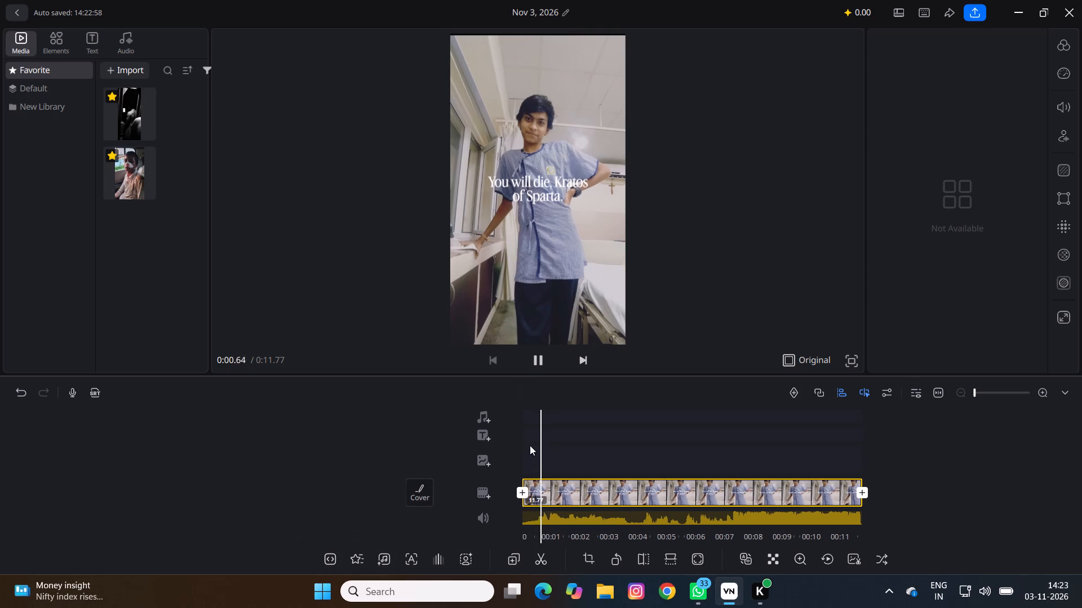
click(459, 494)
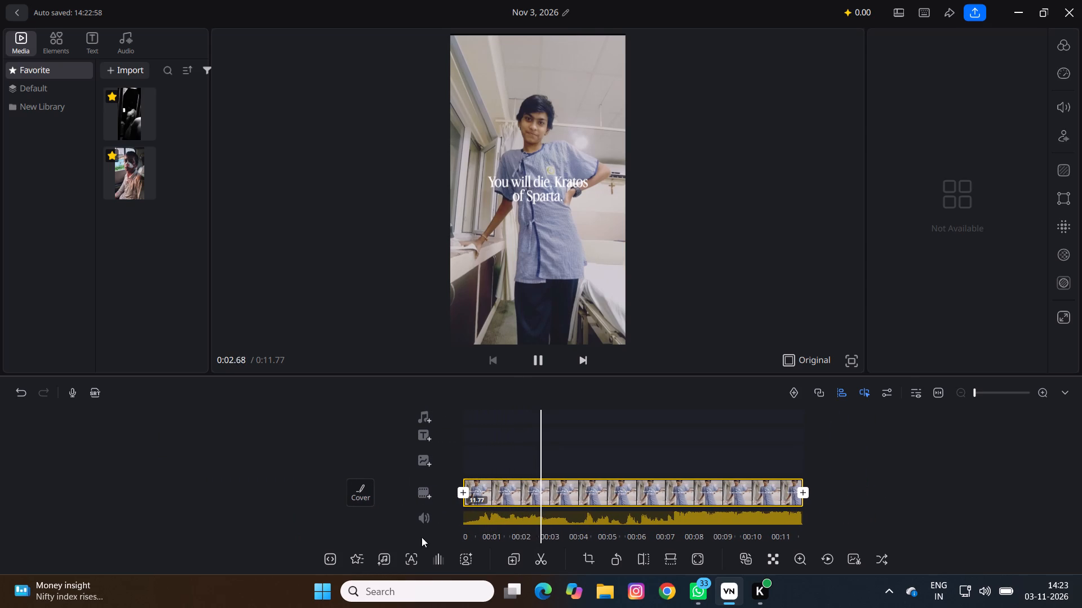
key(space)
click(400, 490)
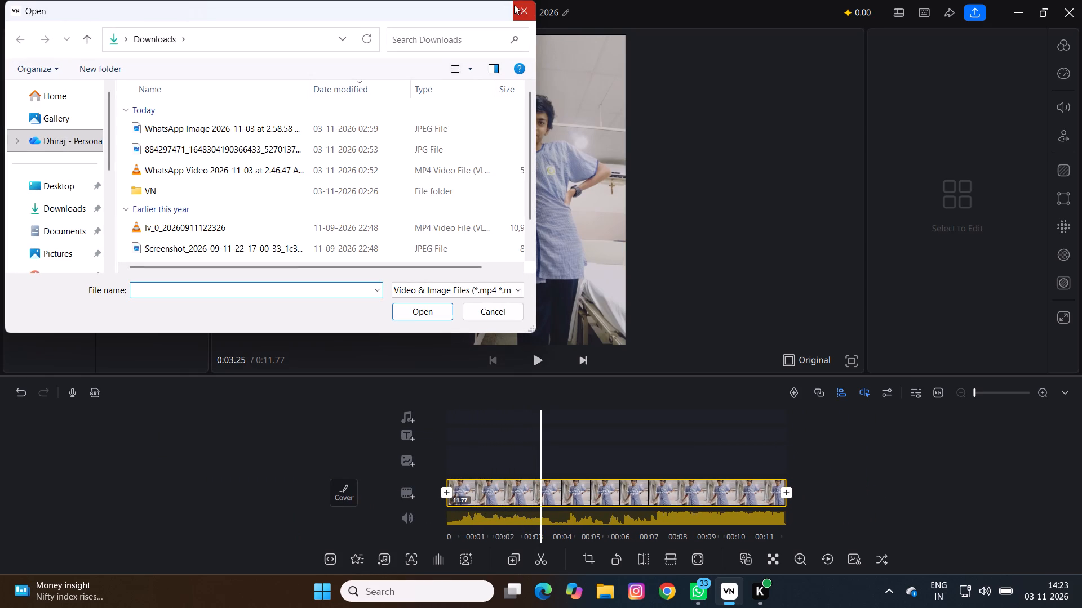
click(522, 5)
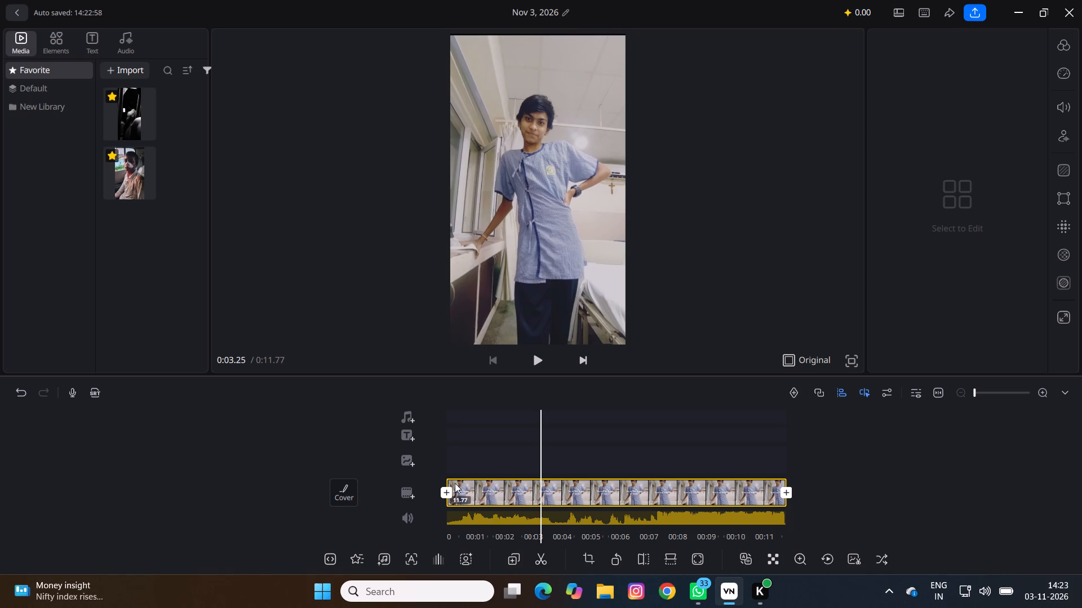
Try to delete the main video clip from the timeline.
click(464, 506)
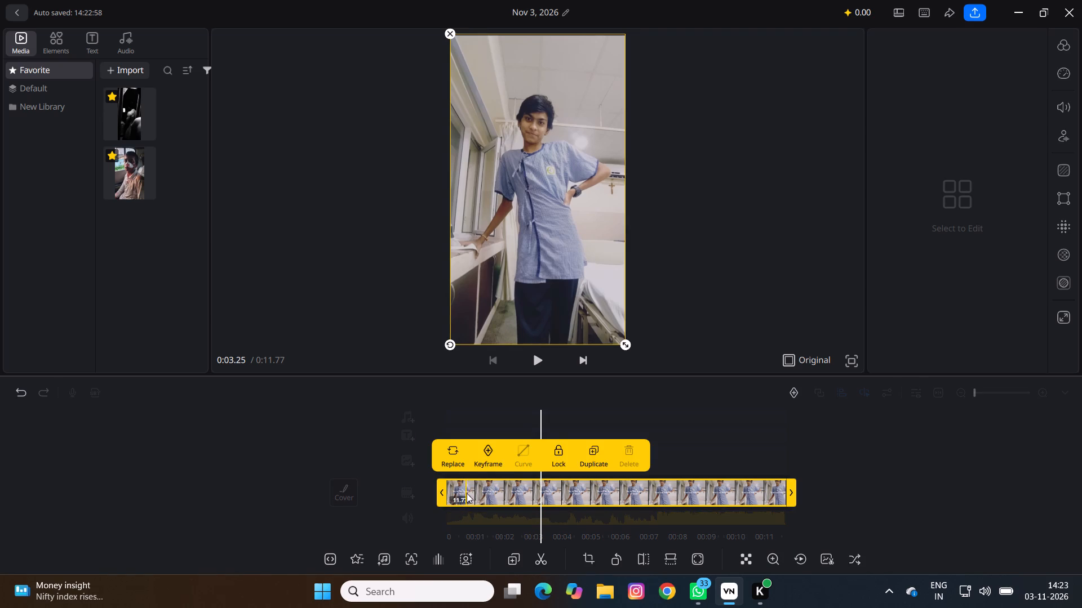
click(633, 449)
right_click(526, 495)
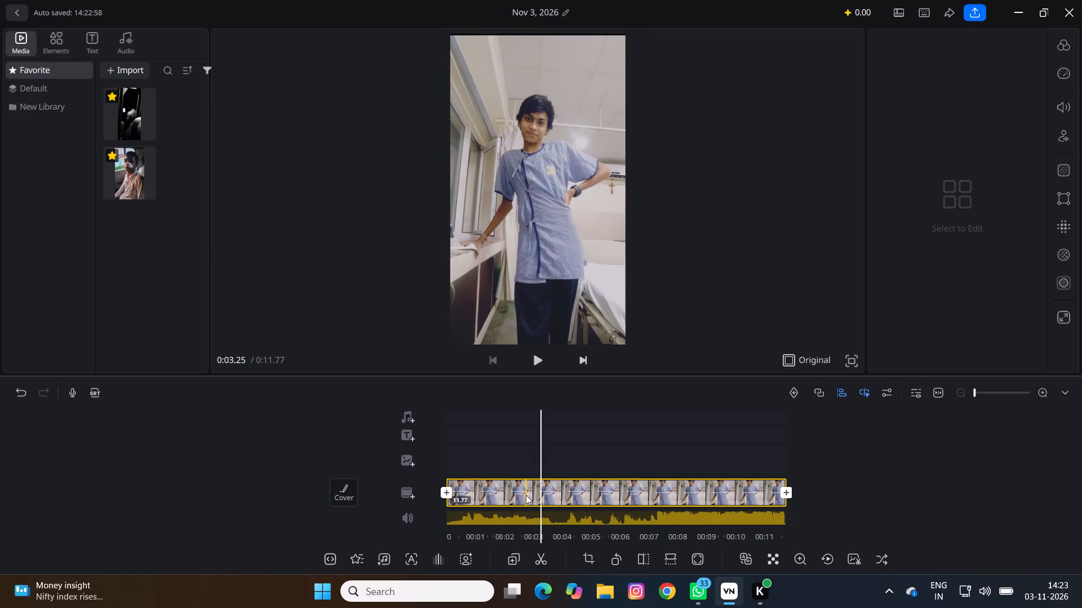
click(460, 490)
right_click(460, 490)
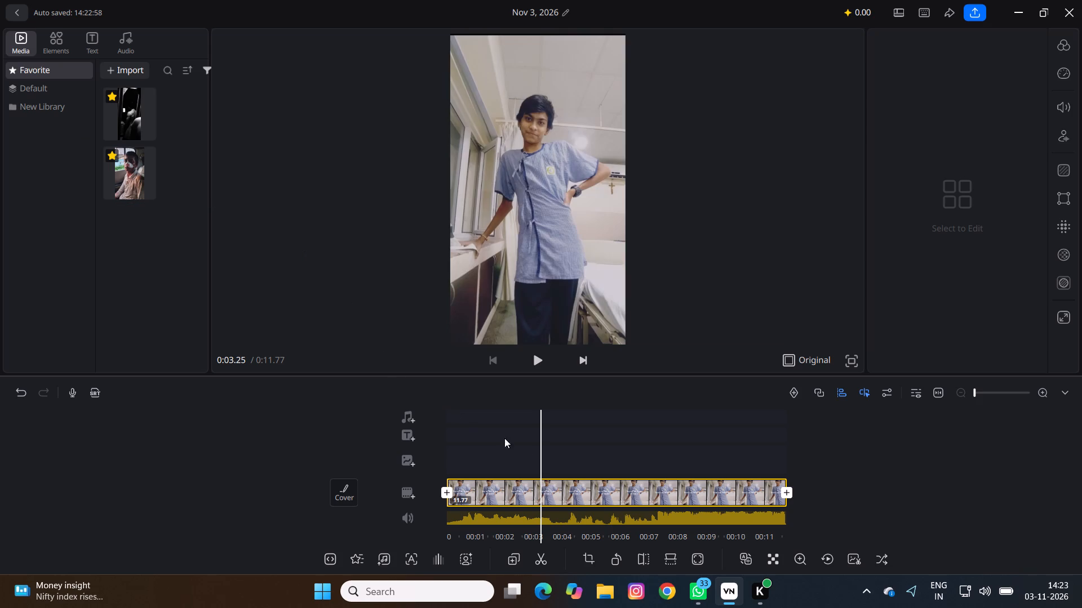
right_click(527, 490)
Add the sound of "WhatsApp Video 2026-11-03 at 2.46.47 AM.mp4" from Downloads as a separate audio track at the timeline's start.
drag(787, 482, 947, 450)
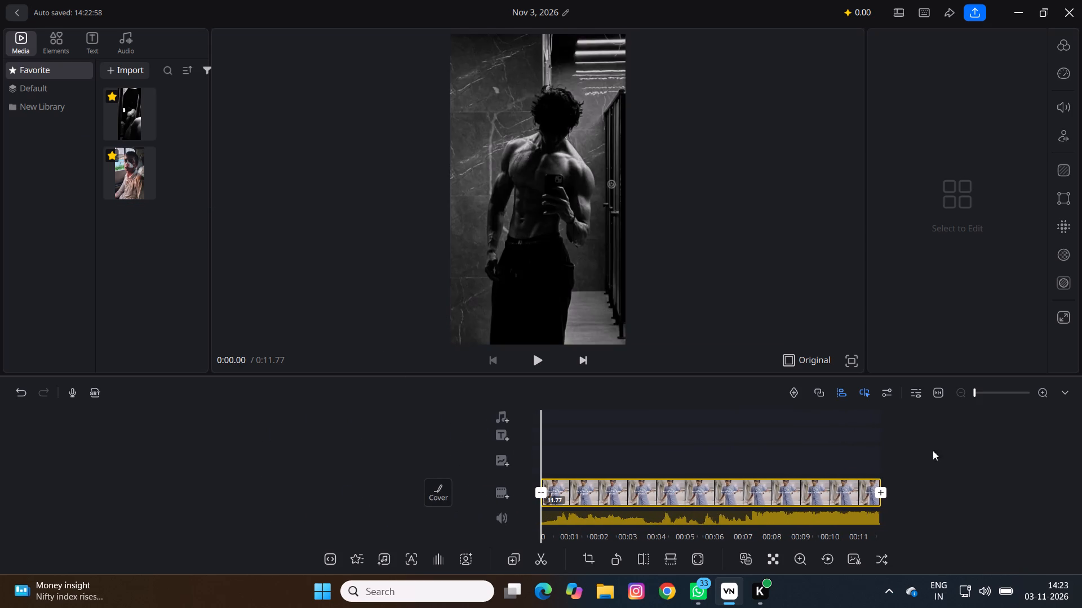
click(505, 419)
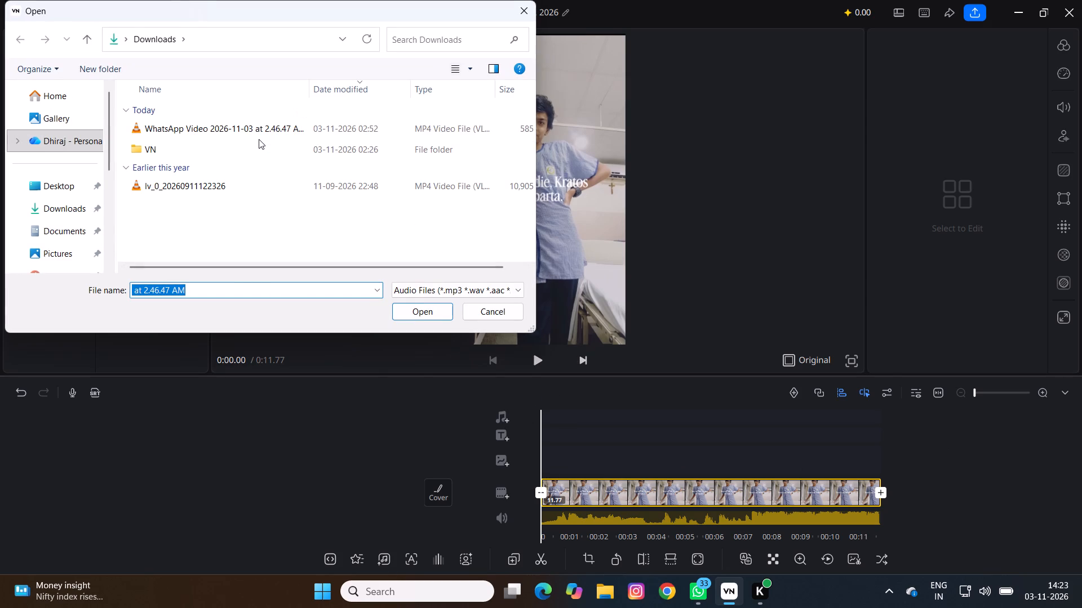
click(263, 128)
click(433, 311)
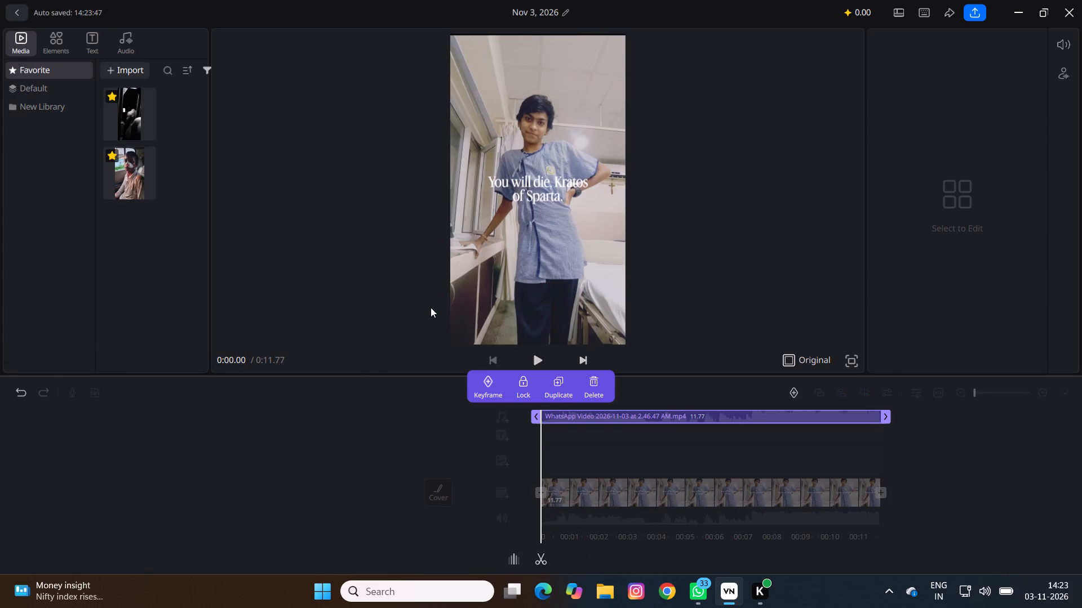
click(629, 462)
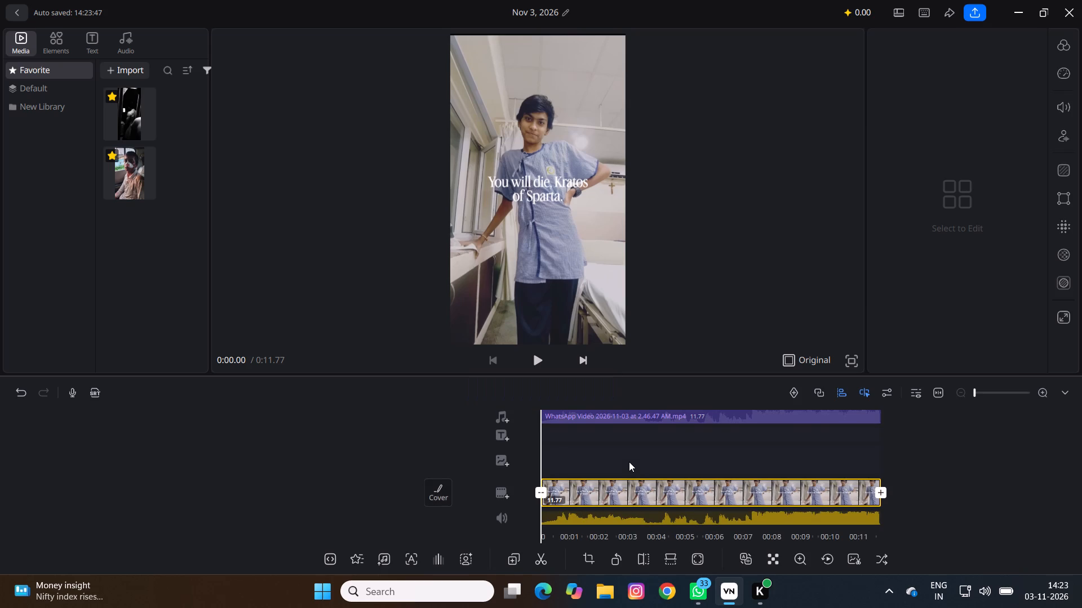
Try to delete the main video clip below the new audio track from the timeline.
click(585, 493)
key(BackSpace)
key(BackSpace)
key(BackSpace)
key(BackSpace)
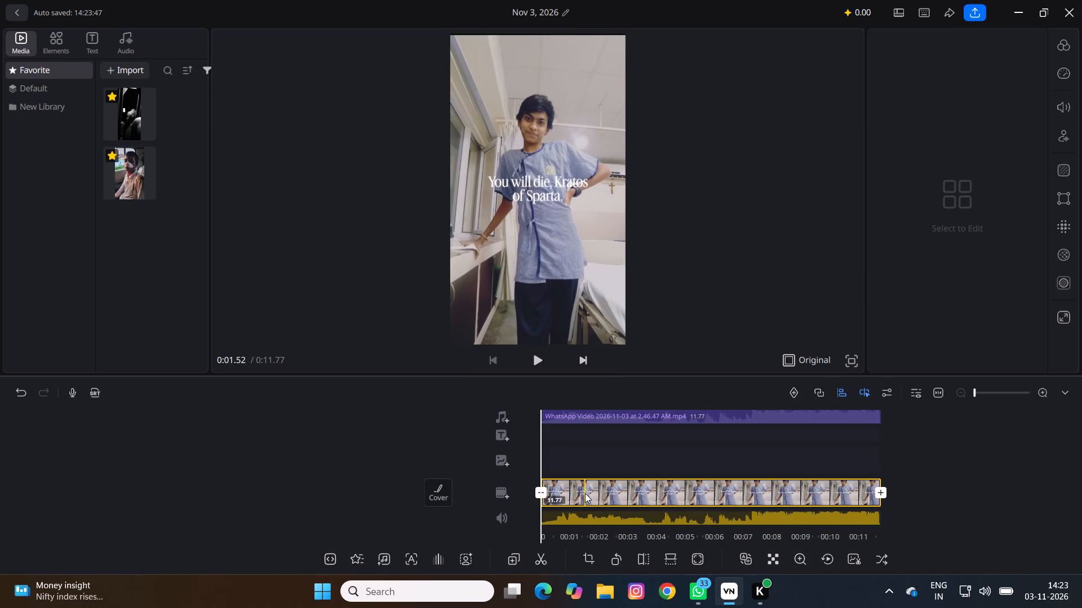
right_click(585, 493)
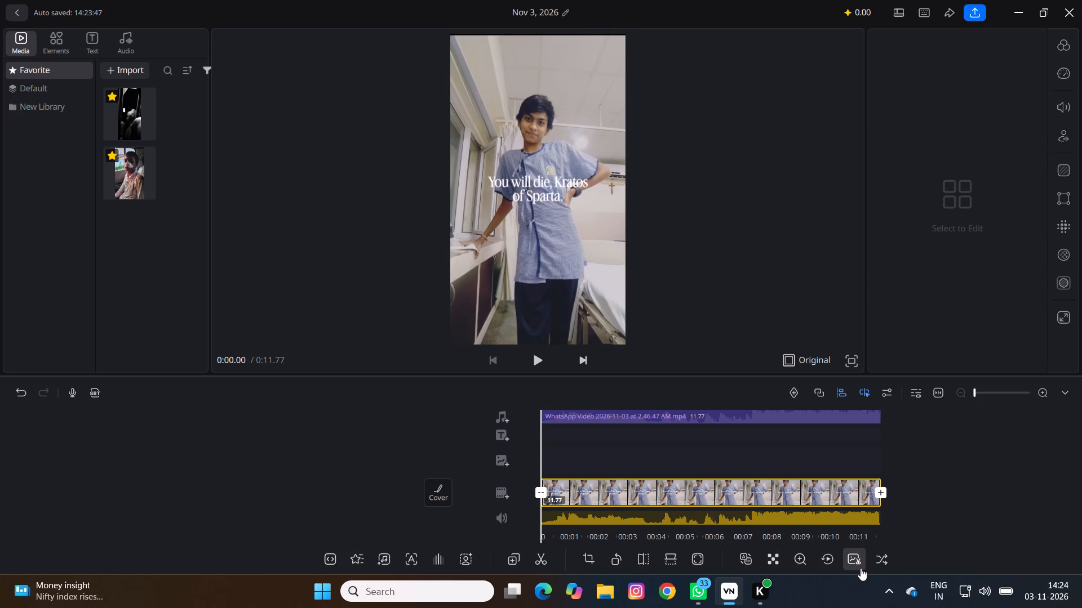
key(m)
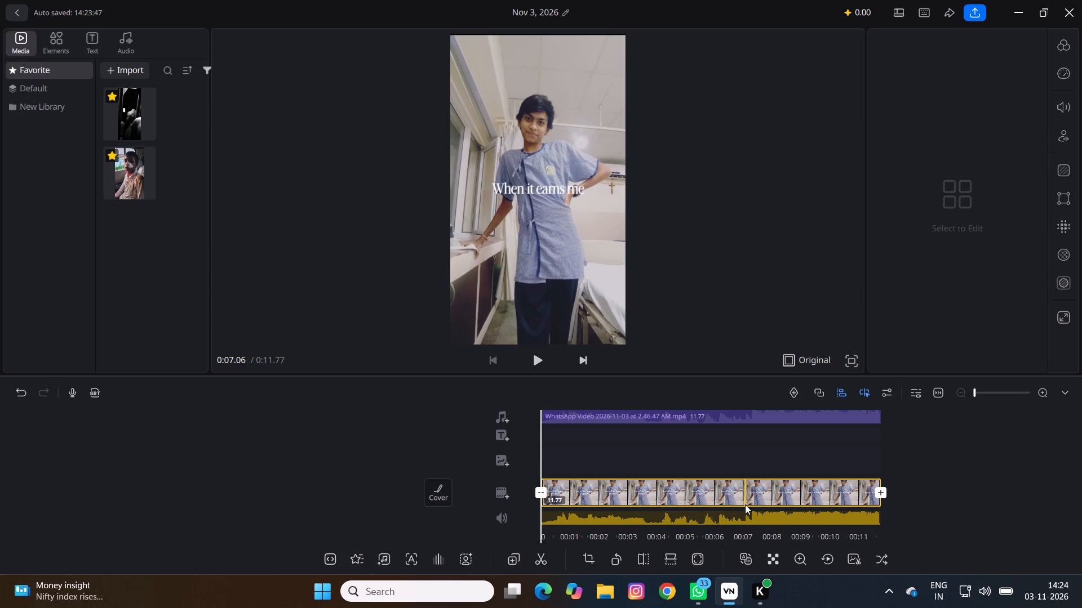
Play about the first second of the timeline to check the video clip's opening.
text(n)
key(space)
key(space)
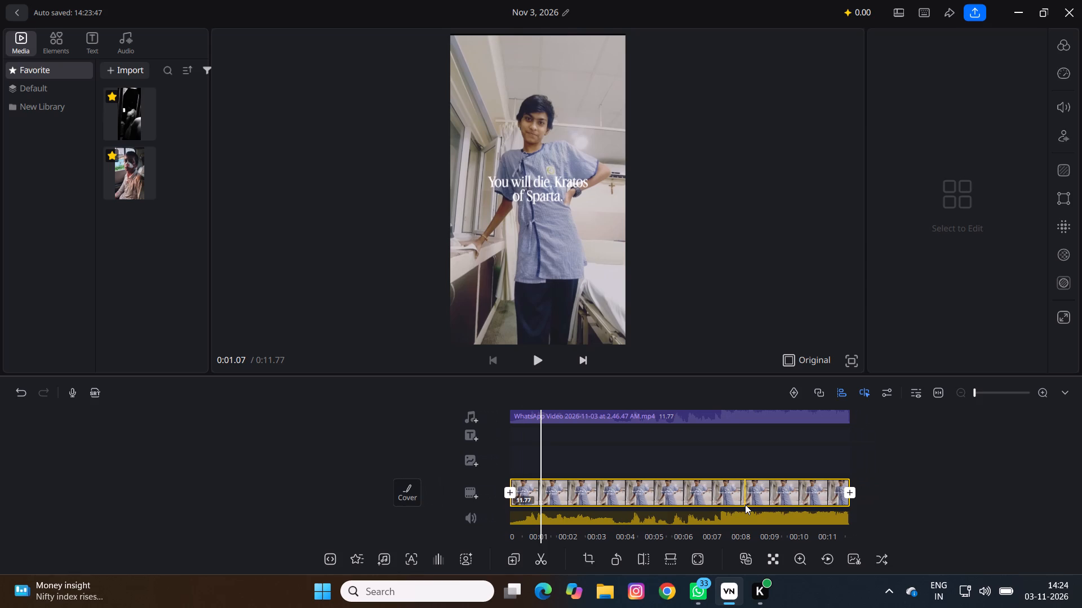
click(739, 504)
click(729, 515)
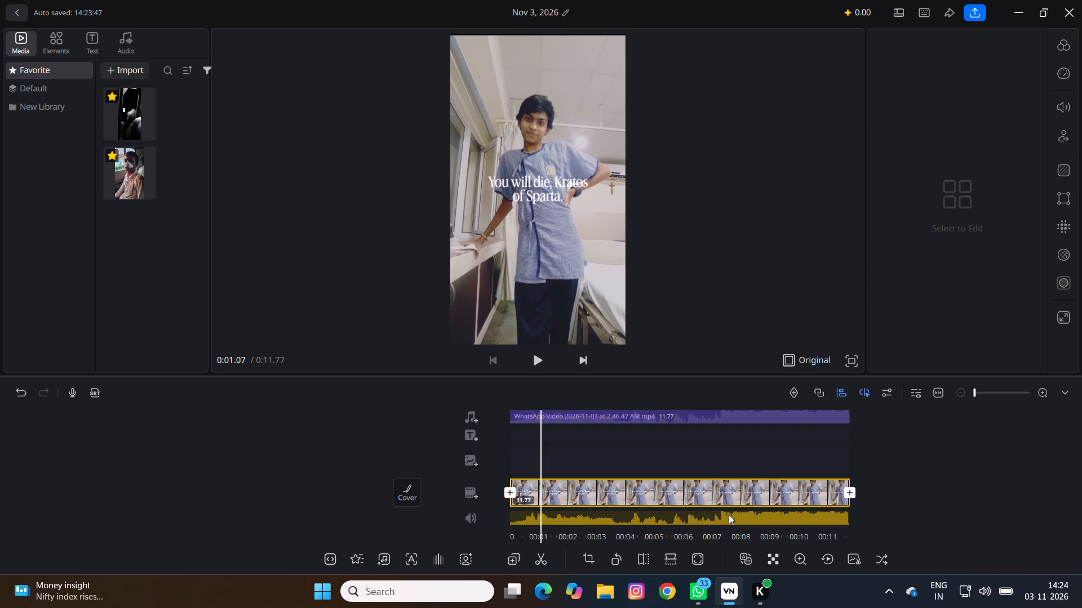
right_click(729, 515)
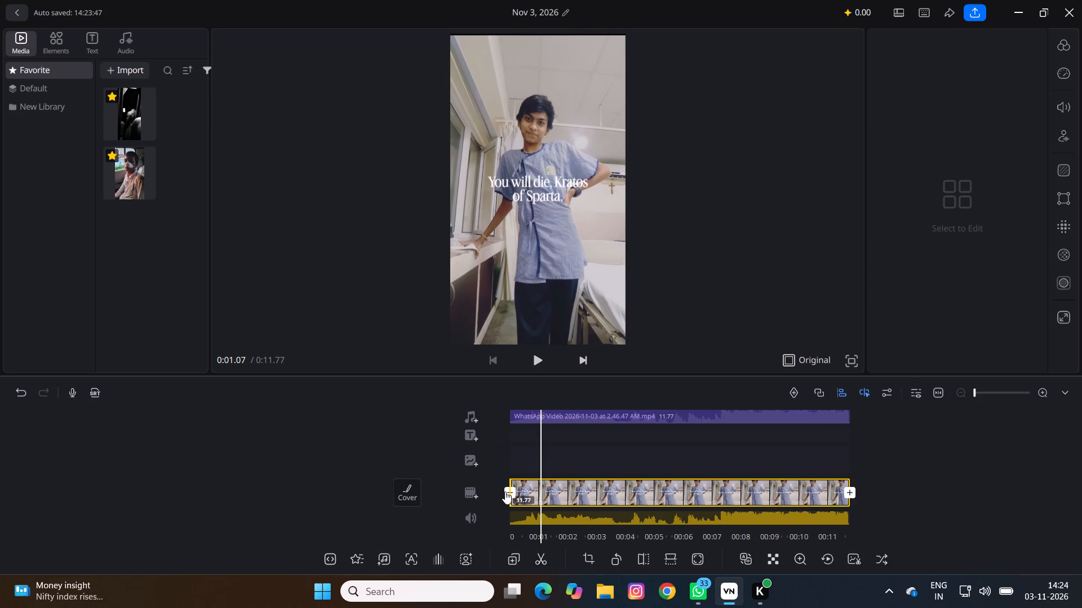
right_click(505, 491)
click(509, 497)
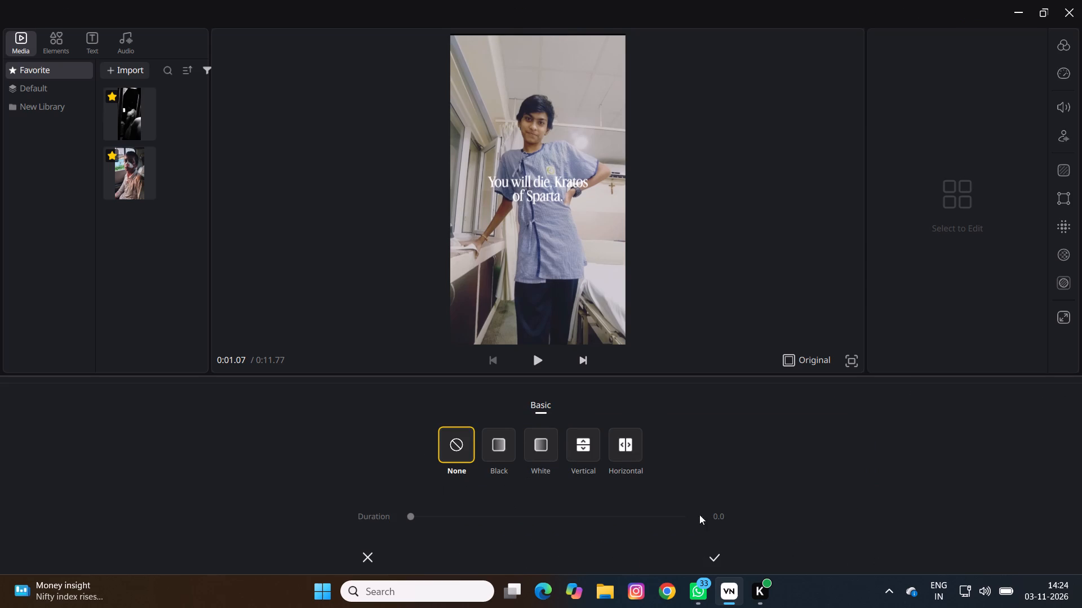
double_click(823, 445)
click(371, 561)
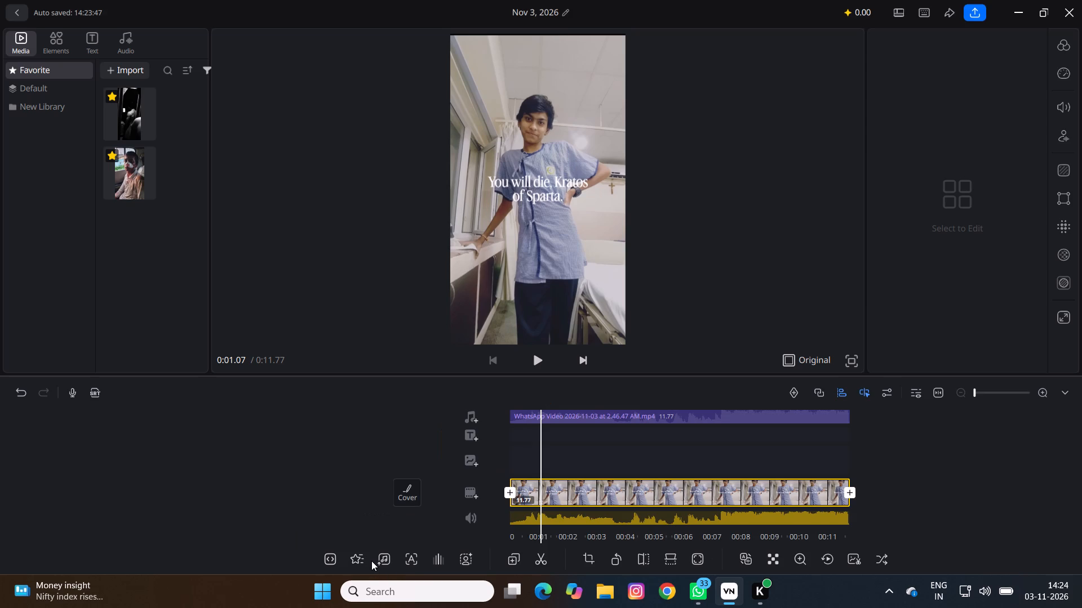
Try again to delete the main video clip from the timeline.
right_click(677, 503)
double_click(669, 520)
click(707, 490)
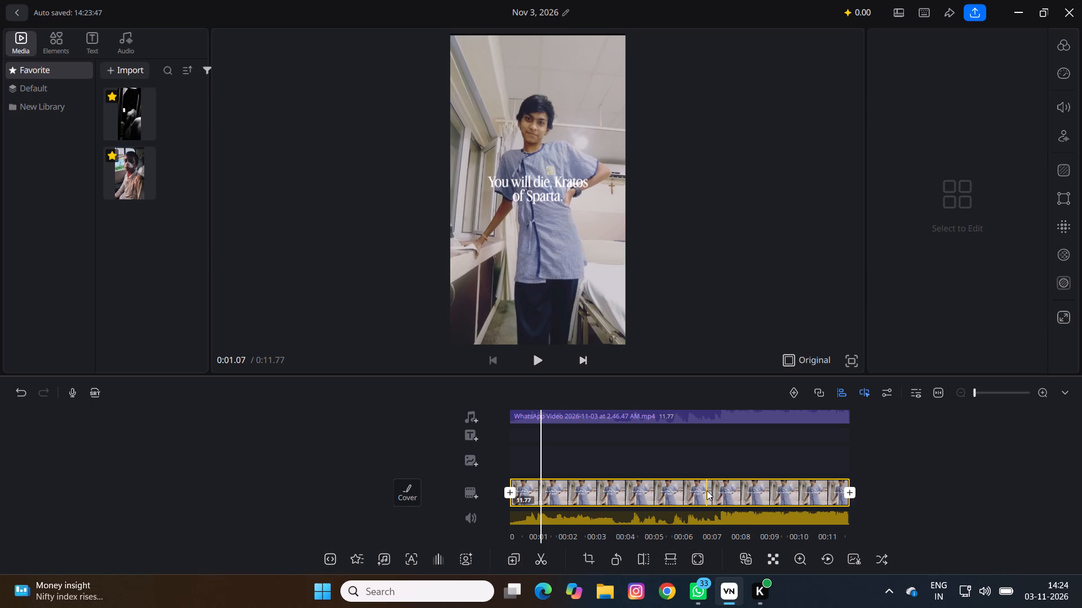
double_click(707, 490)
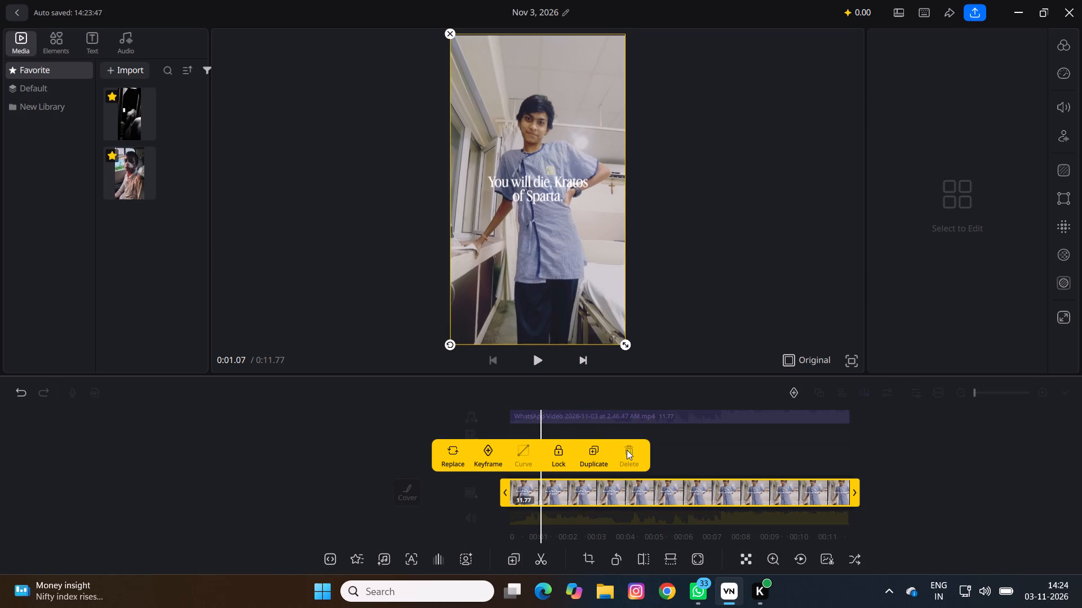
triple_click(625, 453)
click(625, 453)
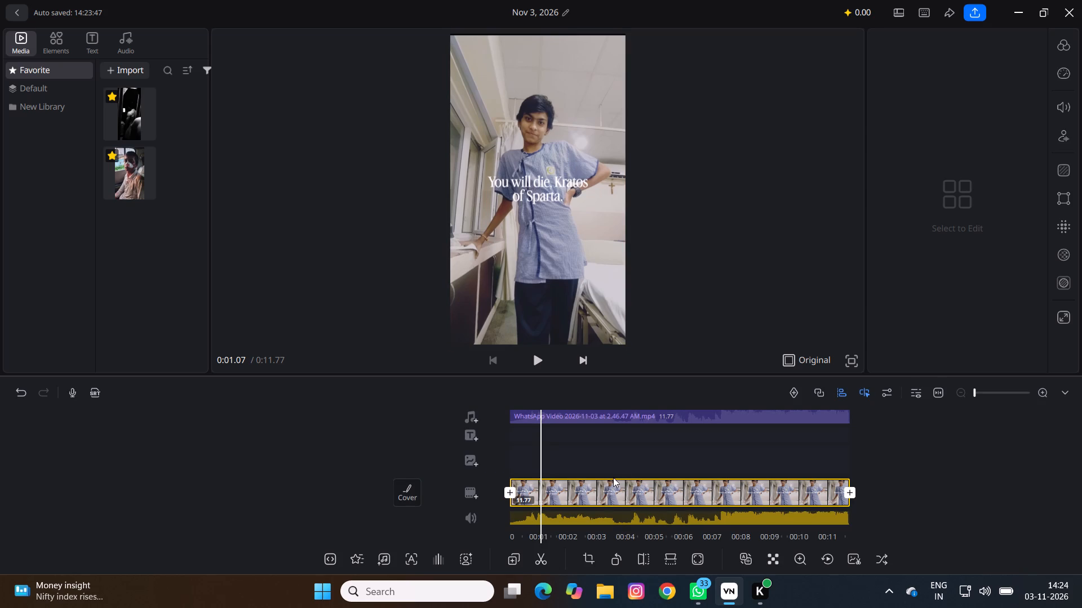
Trim the beginning of the main video clip so that its length is about 9.97 s.
double_click(608, 484)
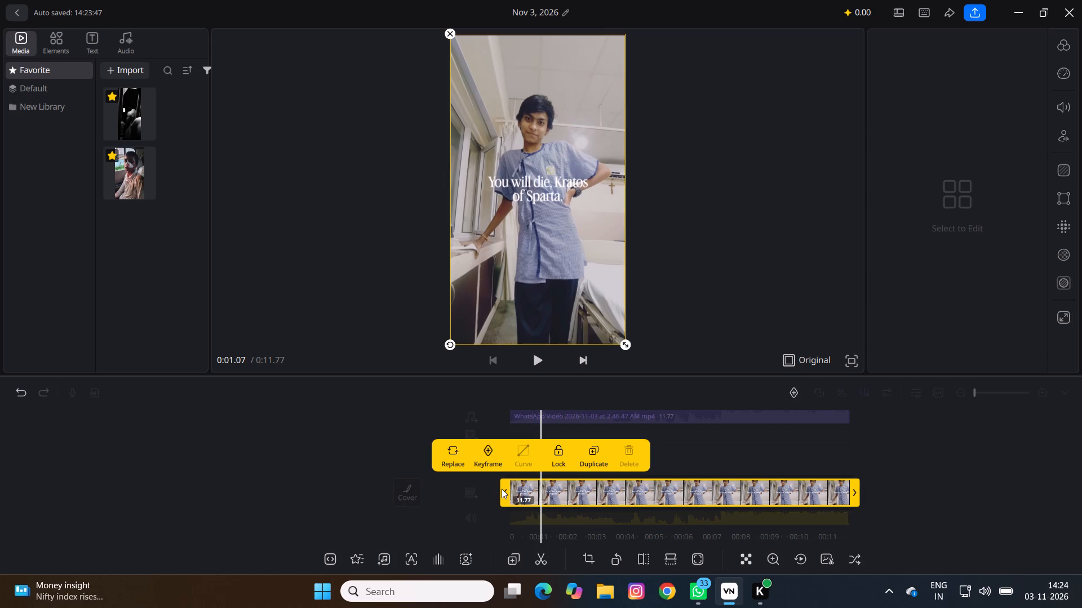
drag(502, 489, 553, 509)
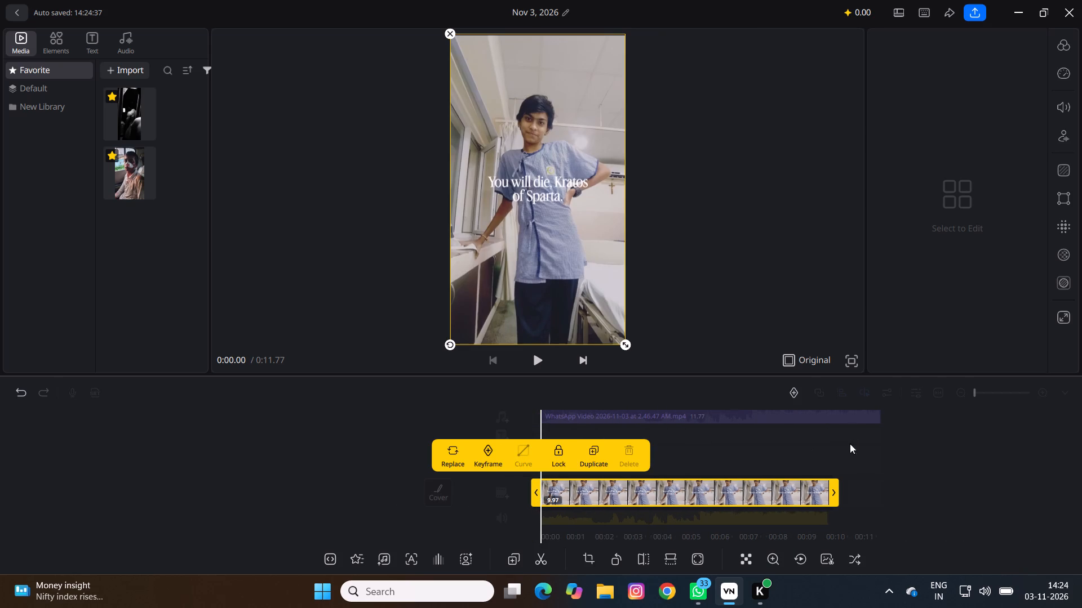
click(463, 418)
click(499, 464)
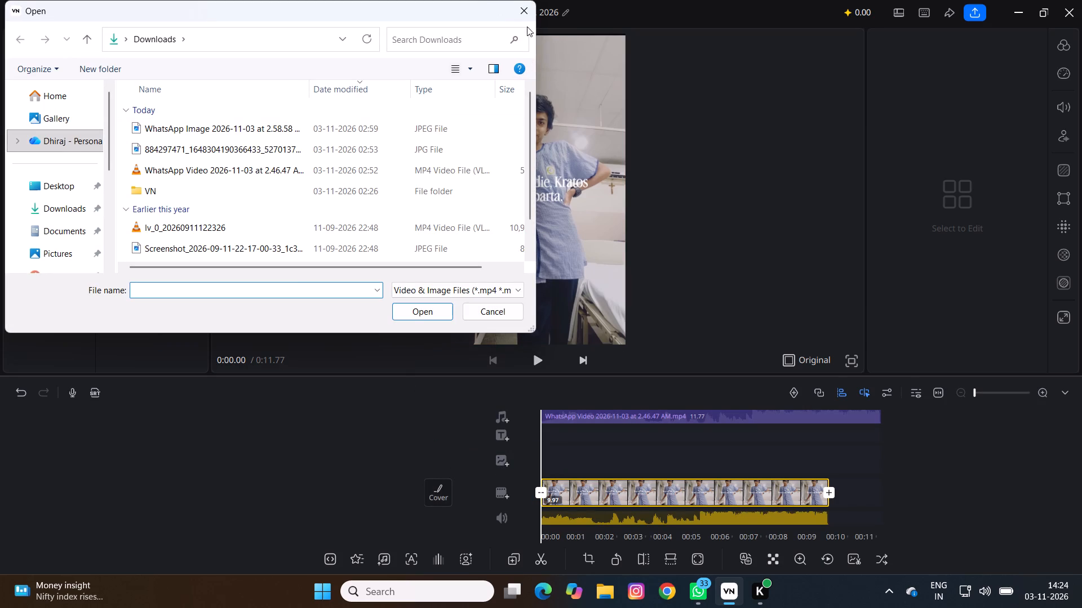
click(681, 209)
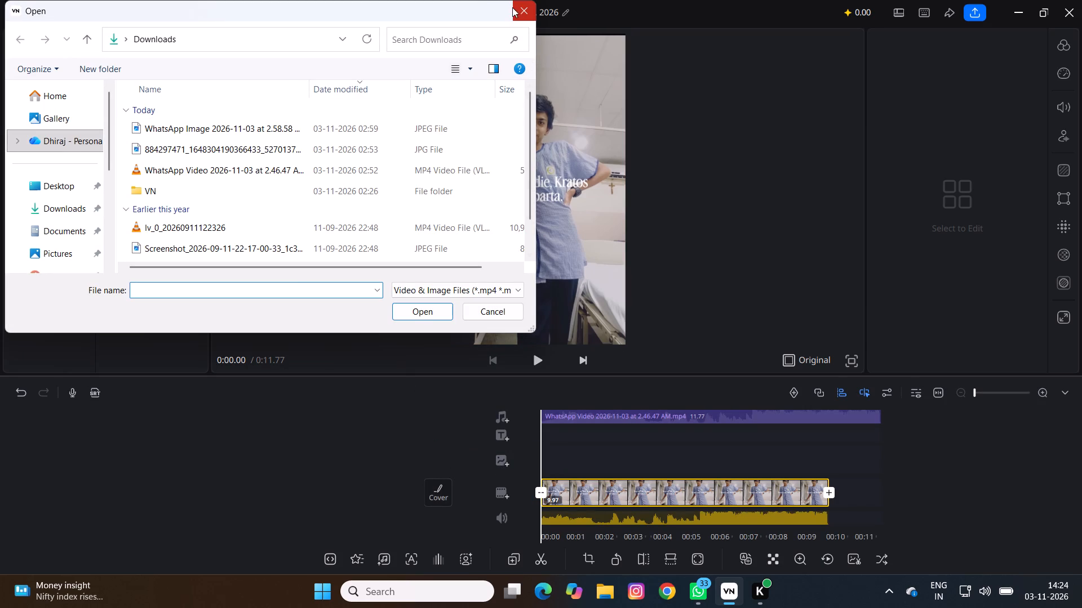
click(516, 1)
Place the photo of the person with the bandaged nose on the overlay track at about 0.68 s.
click(134, 122)
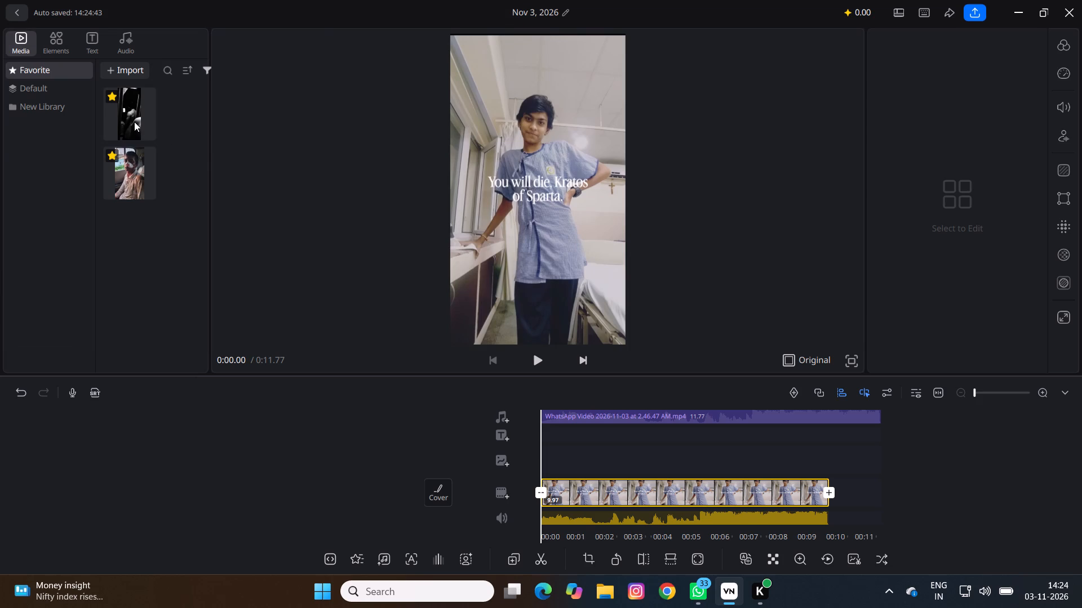
drag(131, 161, 578, 456)
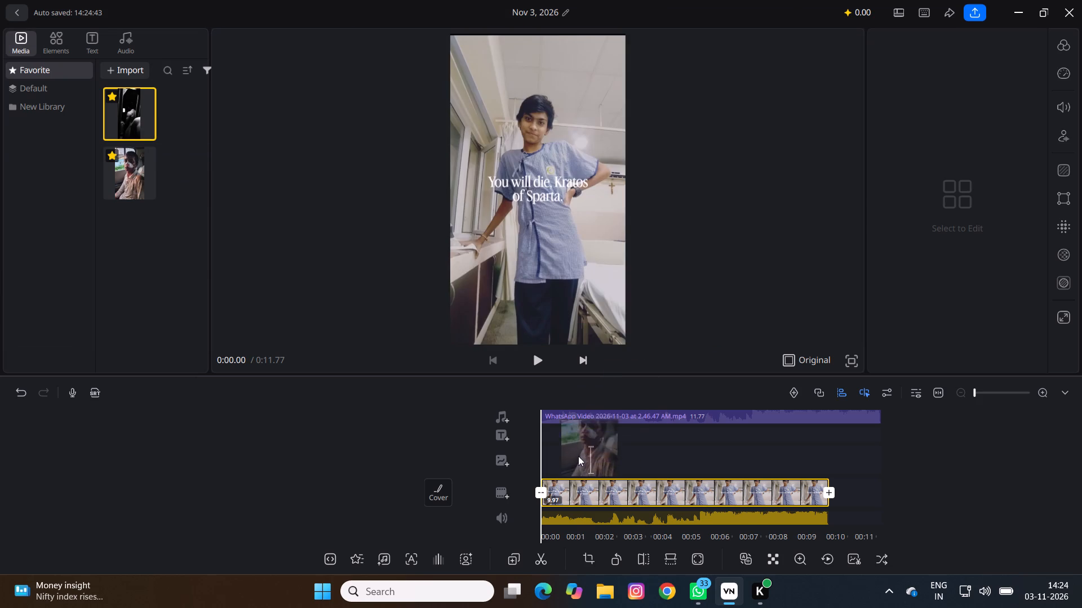
drag(578, 456, 561, 472)
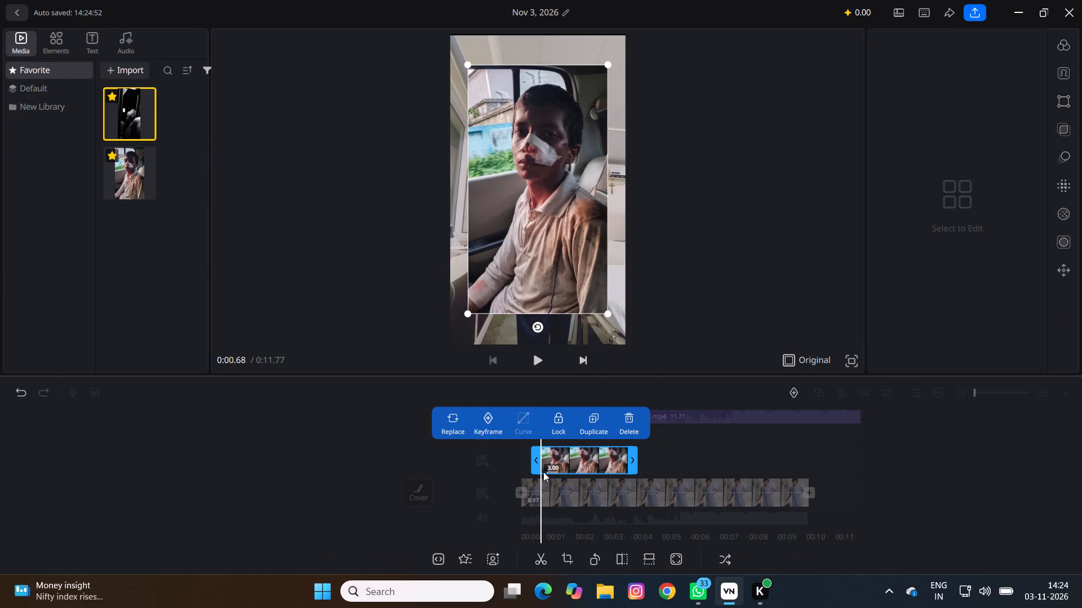
Extend the overlay photo's start back to the beginning of the timeline, giving it a length of about 3.68 s.
click(531, 461)
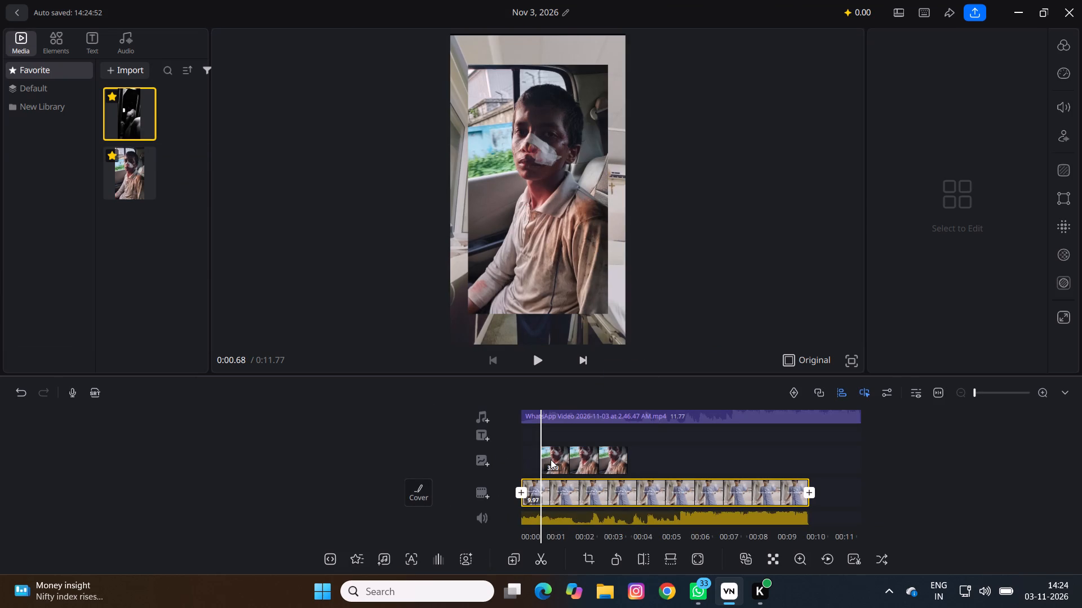
click(551, 459)
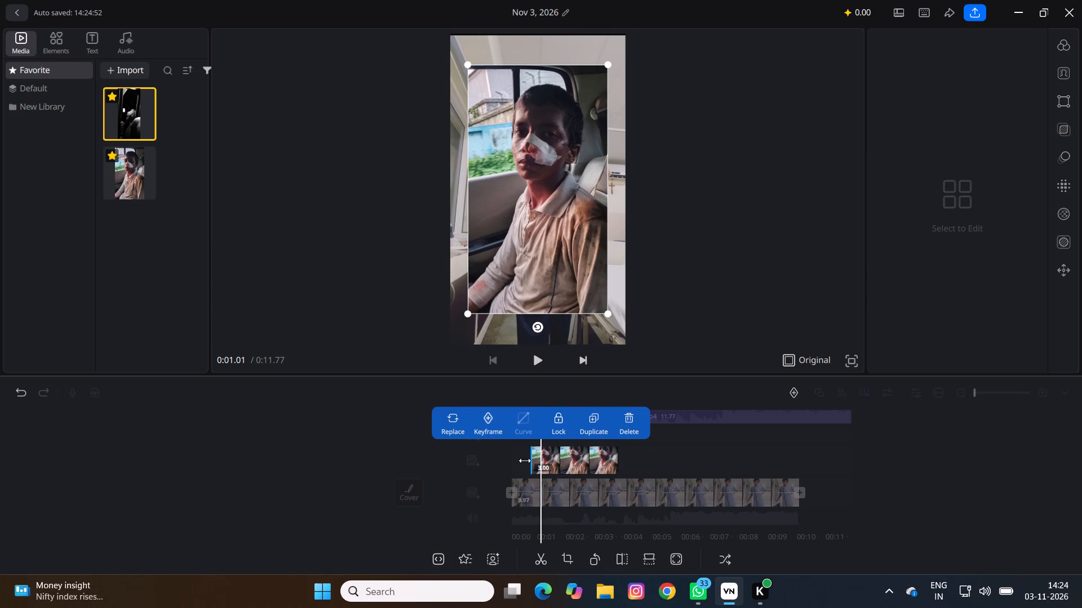
drag(525, 461, 508, 467)
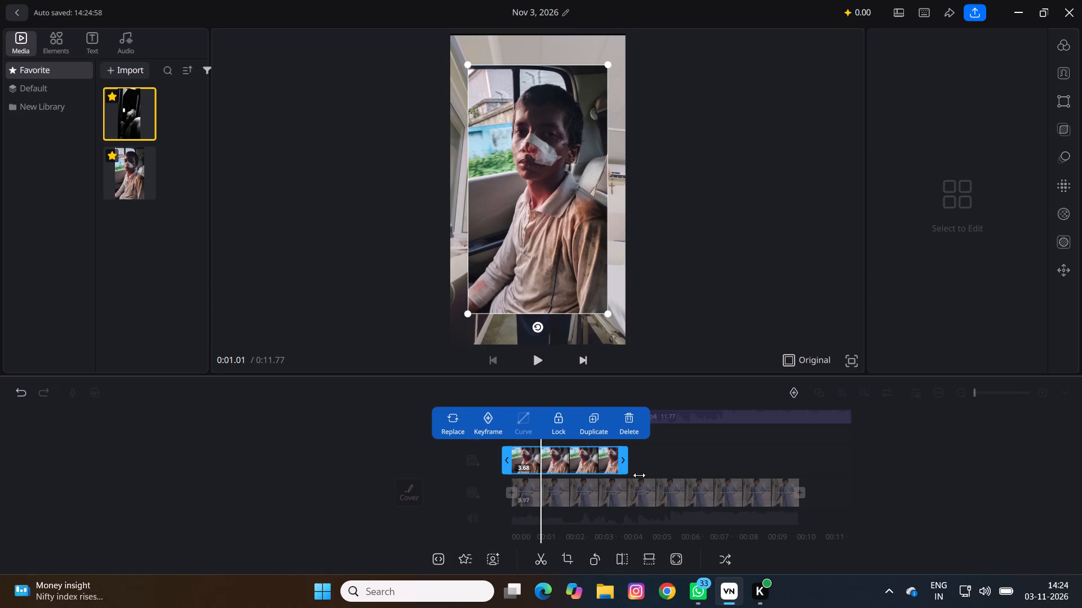
click(681, 461)
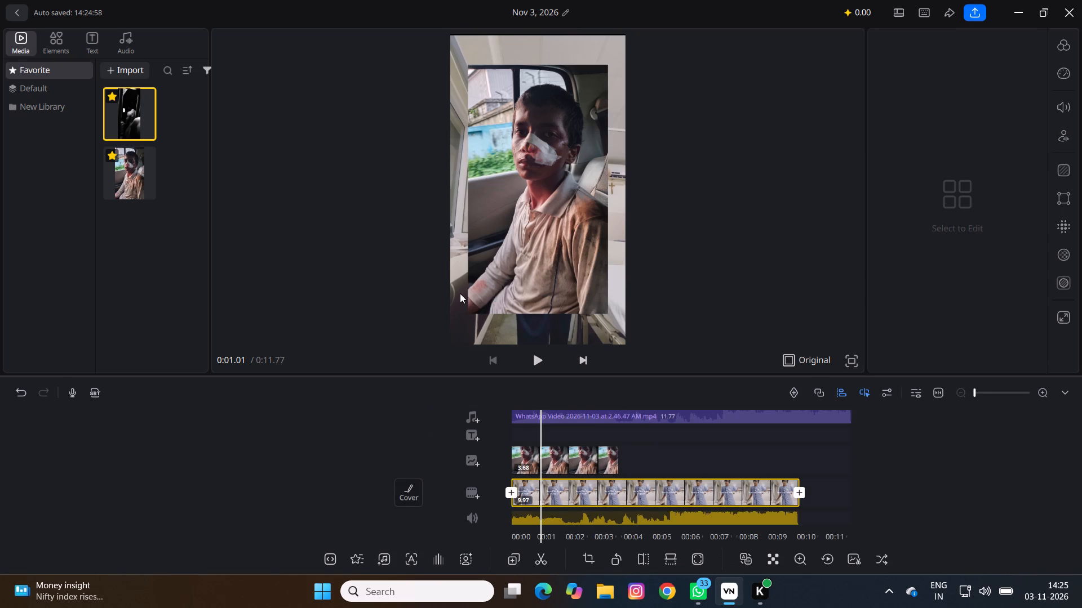
Enlarge the overlay photo from two opposite corners until it fills the whole vertical frame.
click(507, 249)
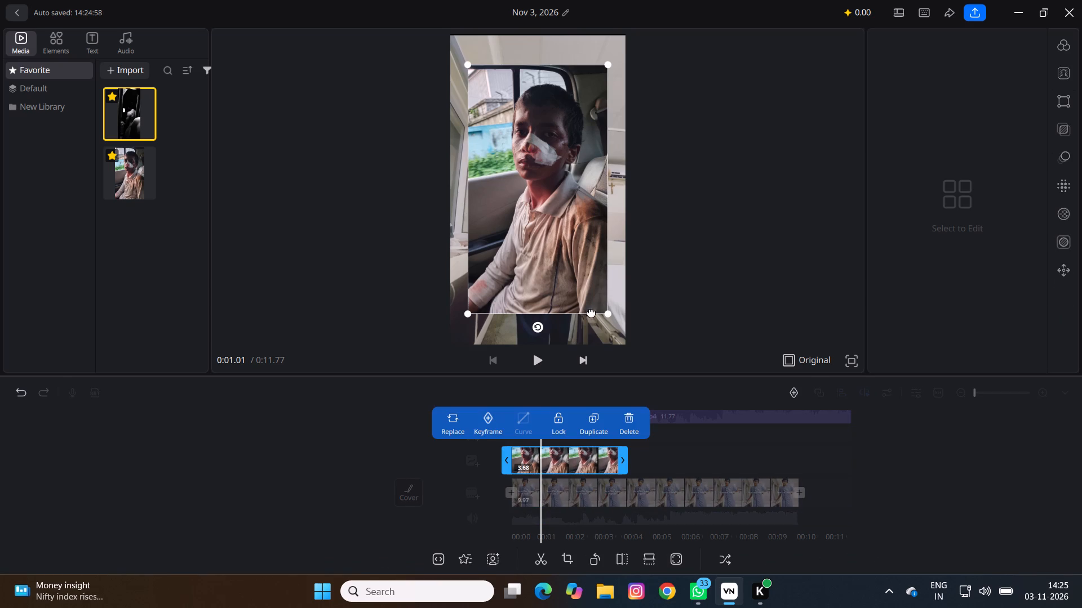
drag(610, 315, 639, 357)
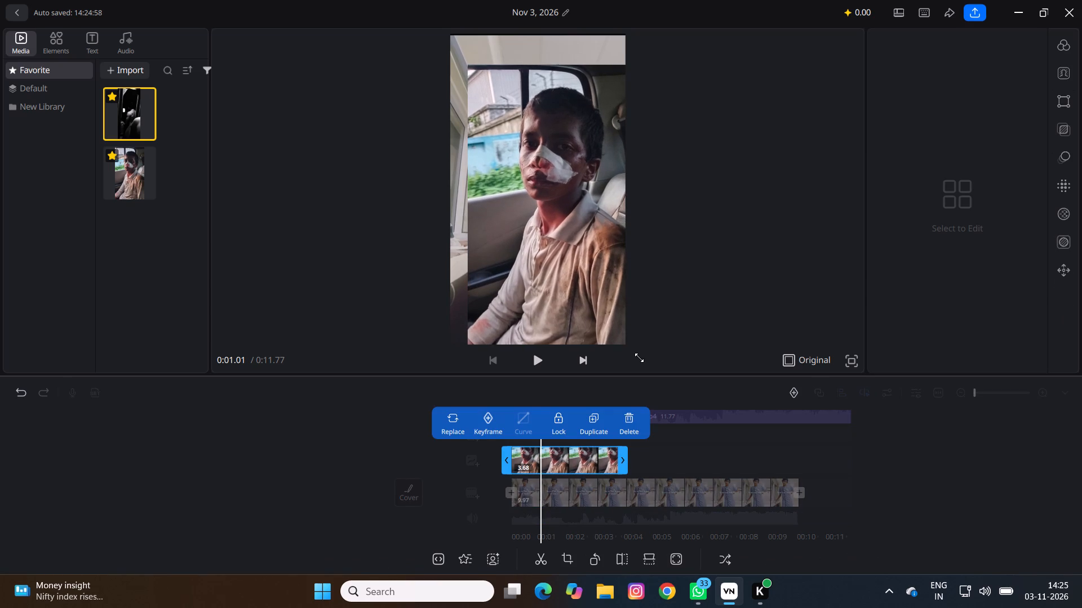
drag(639, 357, 632, 353)
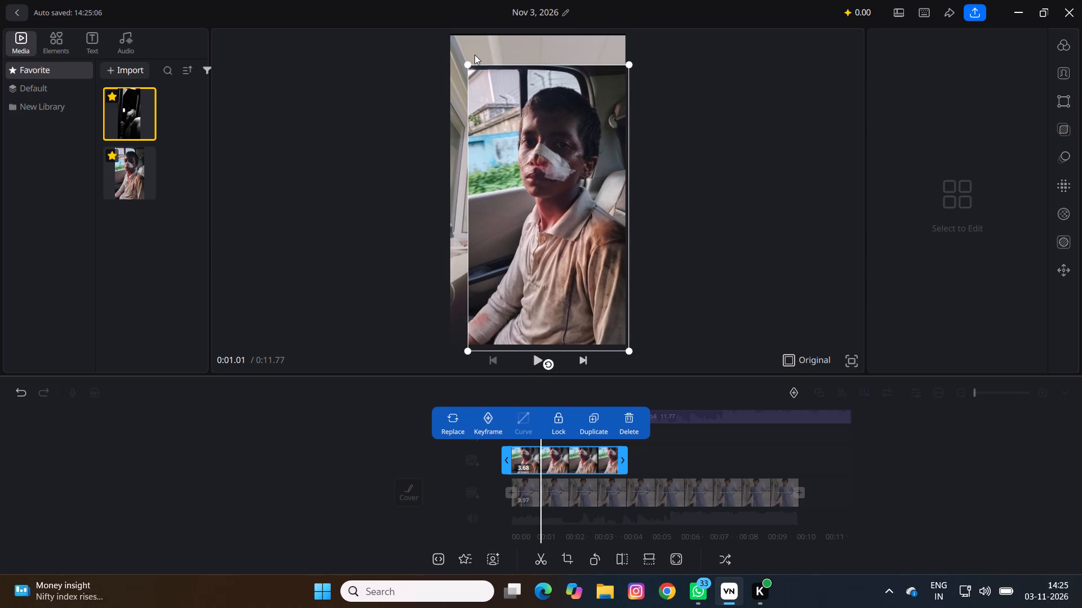
drag(465, 64, 440, 35)
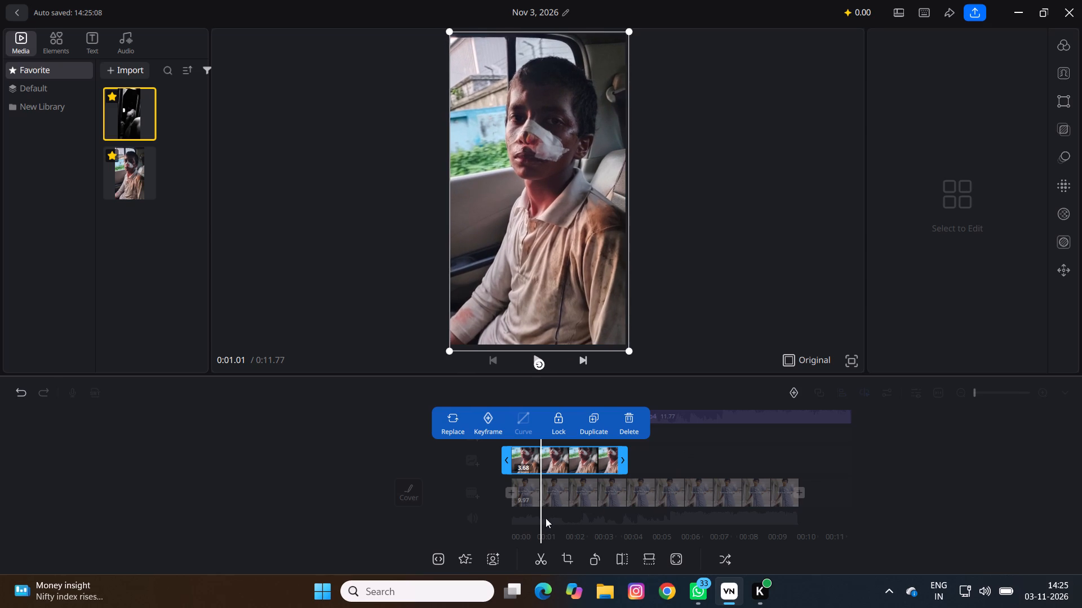
click(340, 436)
Play the timeline from about 1 s to 3.4 s to check the full-frame overlay photo.
key(space)
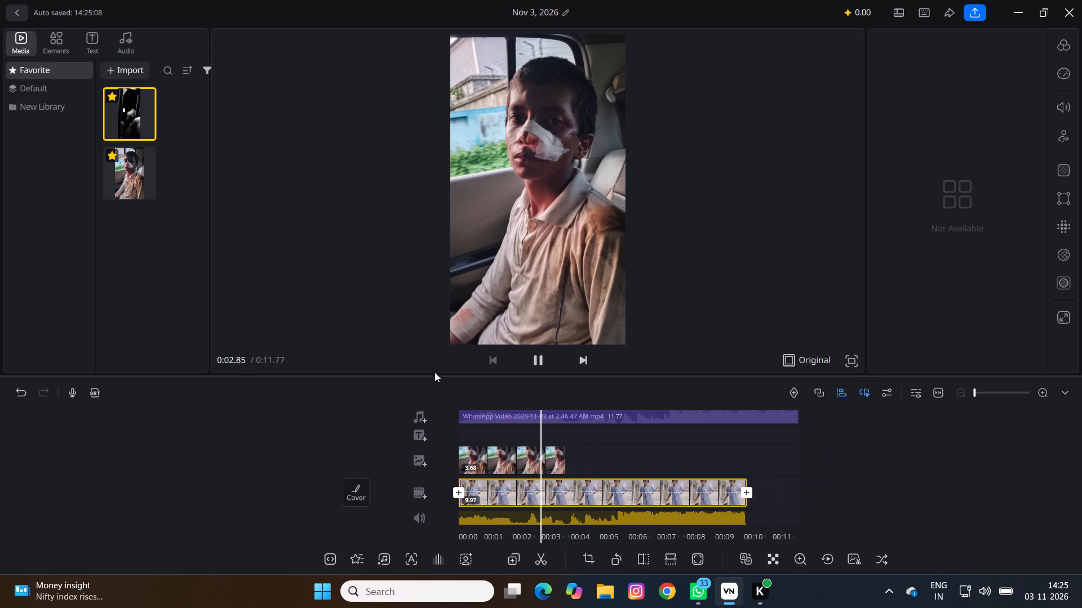
key(space)
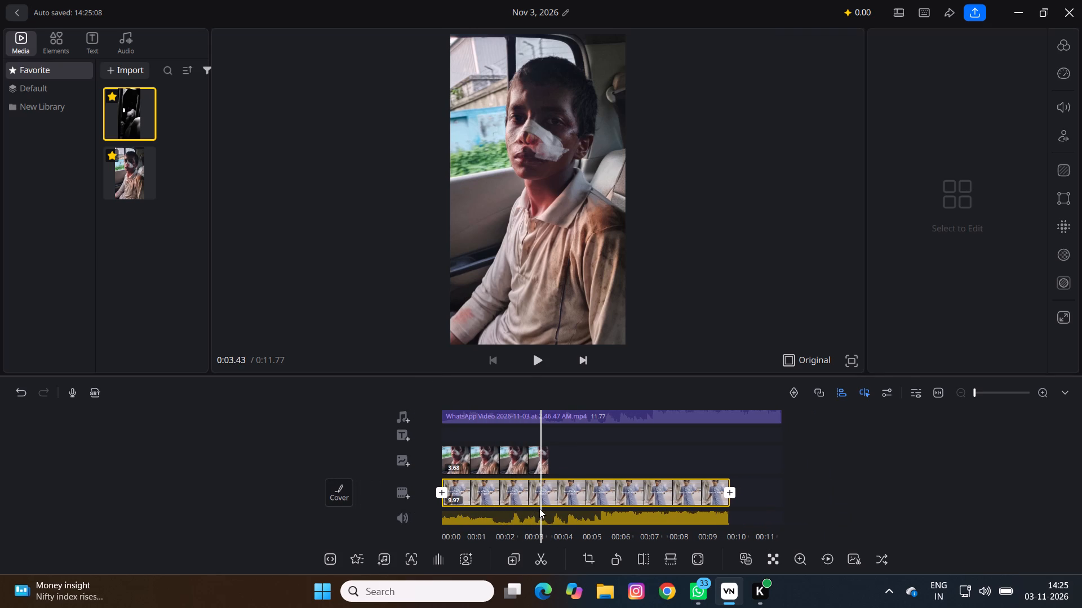
Mute the original sound of the main video track.
click(543, 515)
click(401, 523)
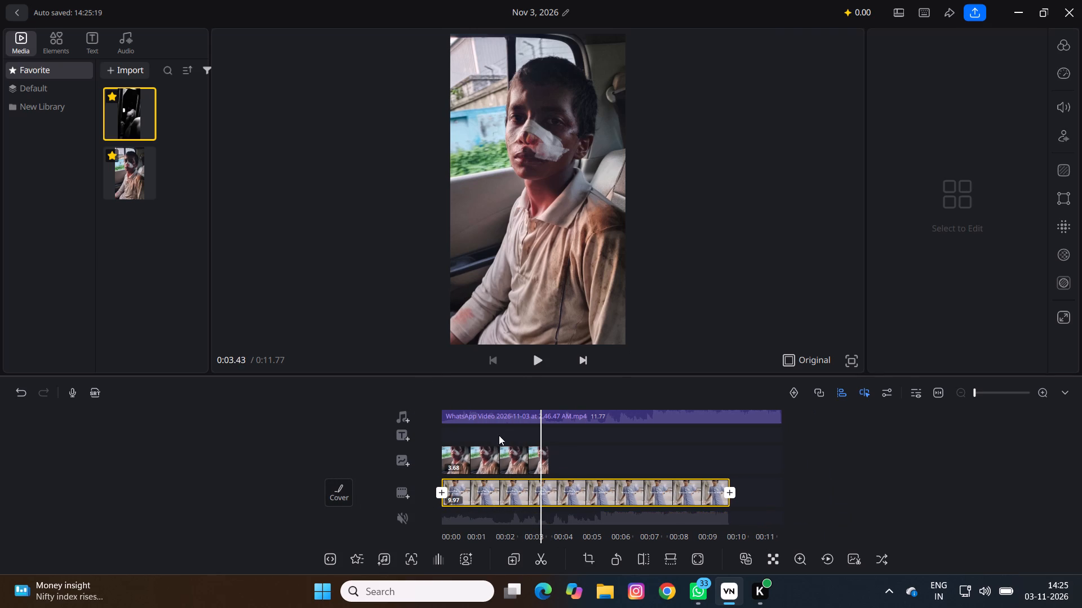
click(442, 440)
Scrub through the timeline and replay the opening up to the end of the overlay photo at about 3.69 s.
drag(539, 410, 611, 375)
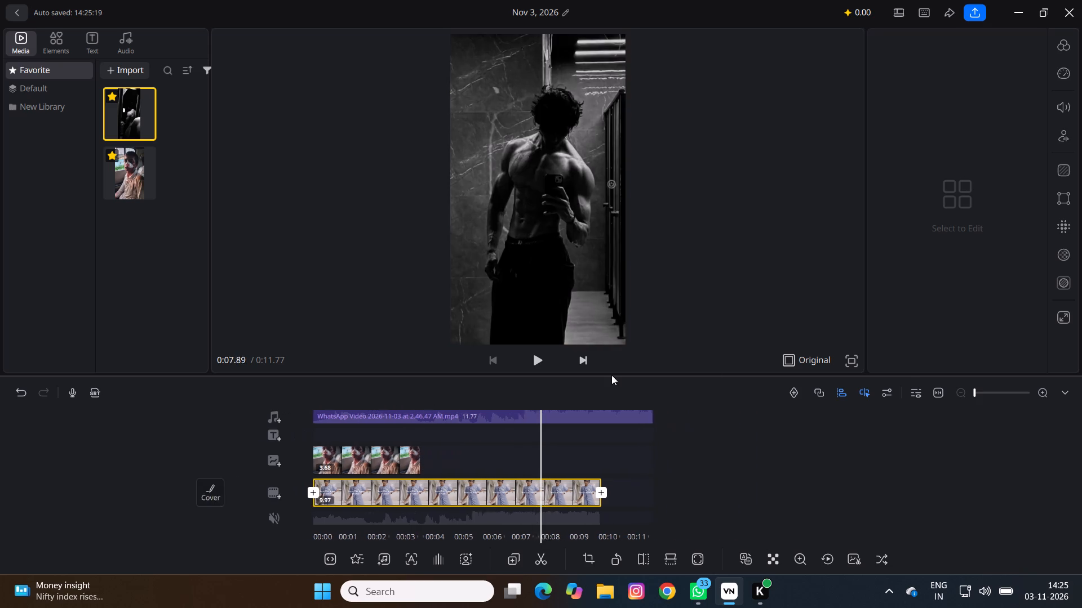
drag(611, 375, 740, 383)
text(n)
key(space)
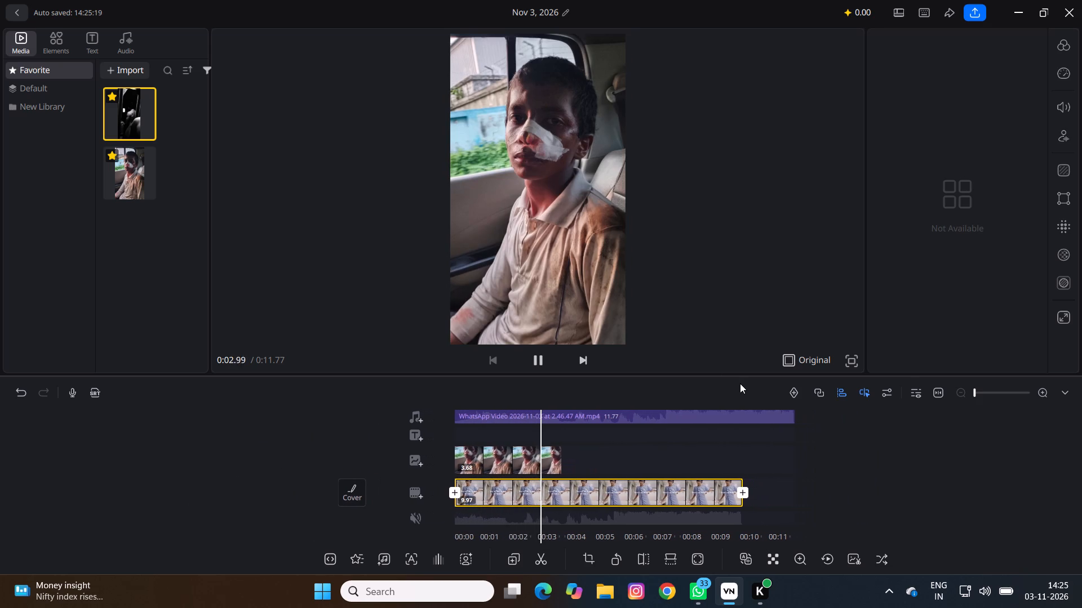
key(space)
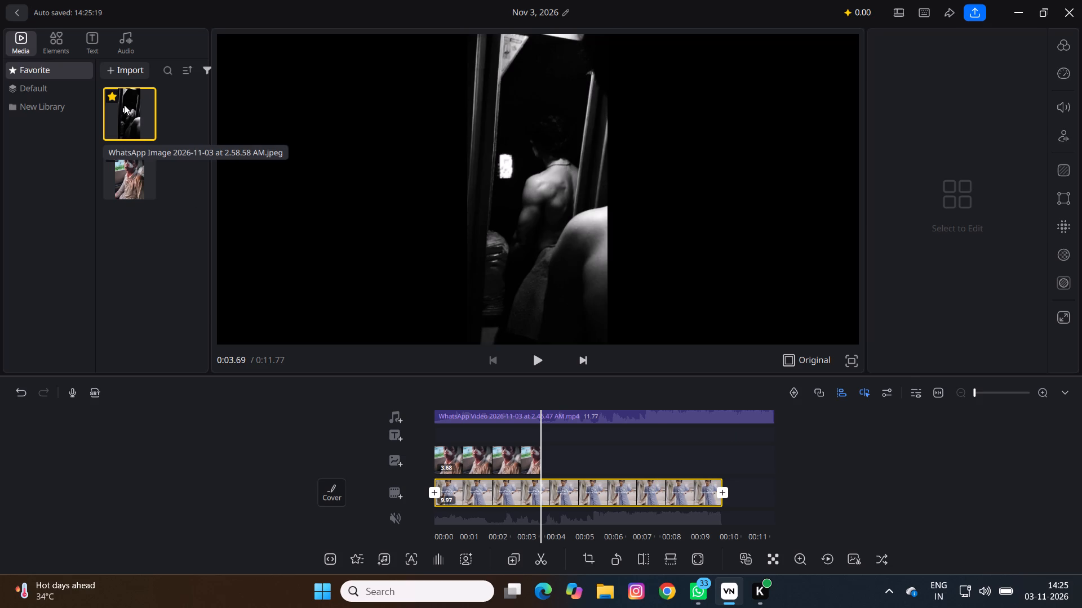
Place the black-and-white photo of a bare back on the overlay track at about 4.68 s, after the first photo.
drag(134, 111, 580, 454)
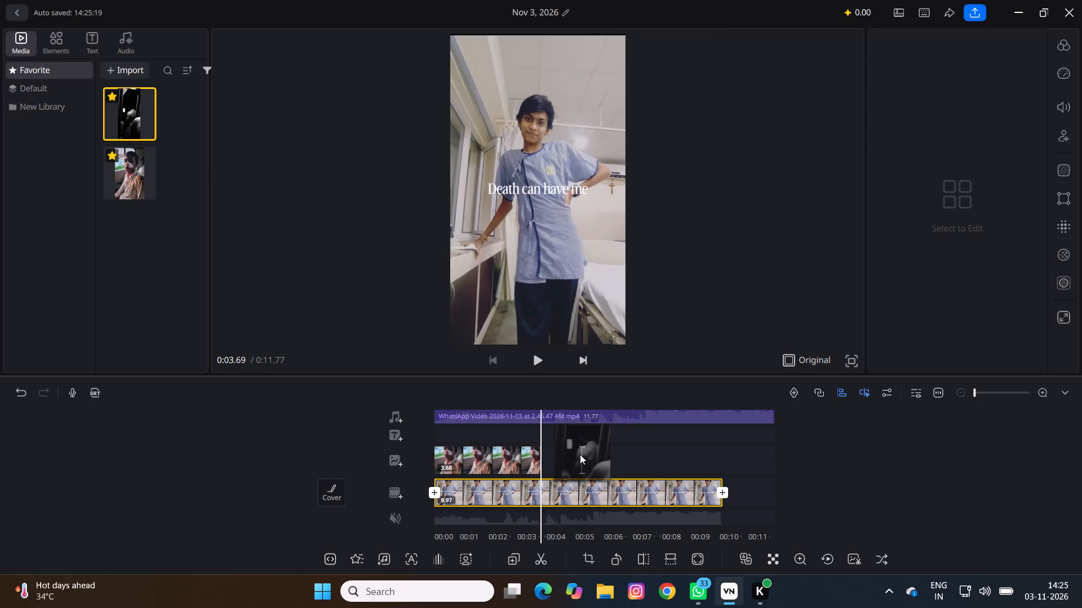
drag(580, 454, 570, 456)
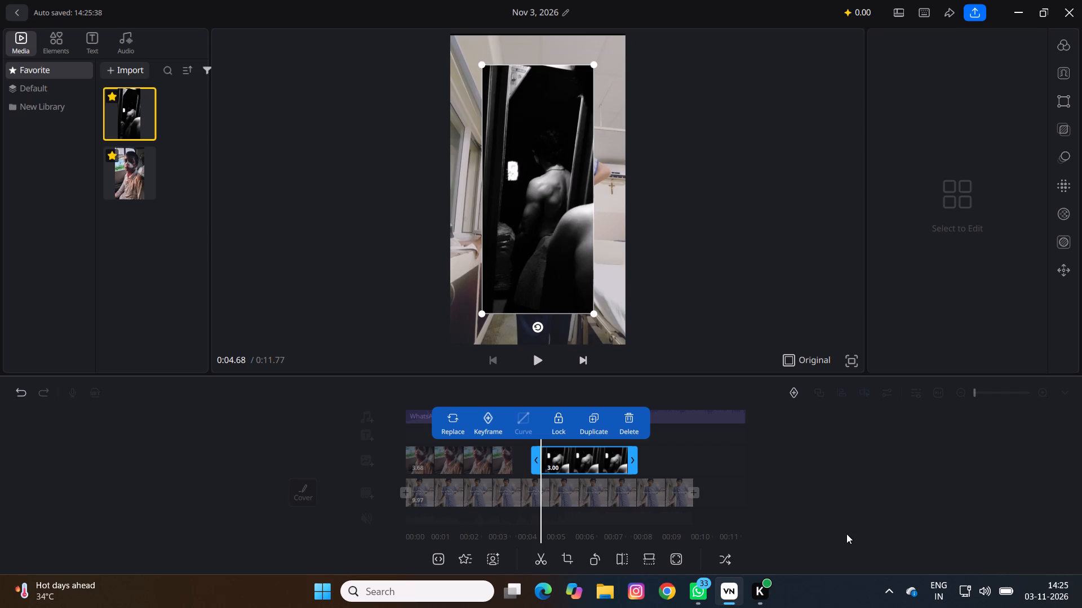
click(846, 534)
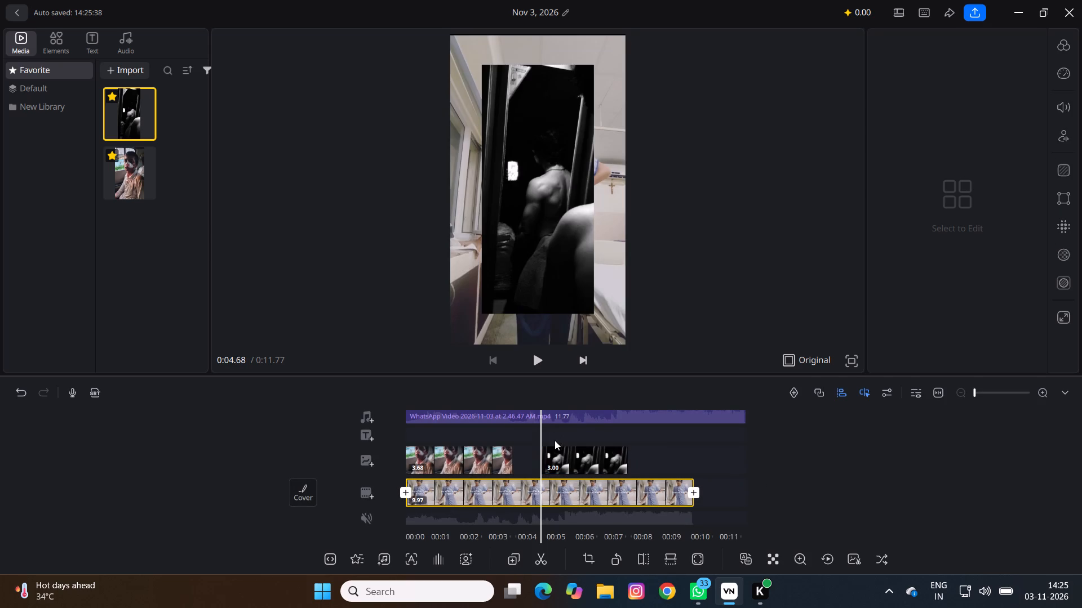
Move the black-and-white photo earlier on the overlay track so it starts directly where the first photo ends, at about 3.7 s.
drag(559, 458, 601, 448)
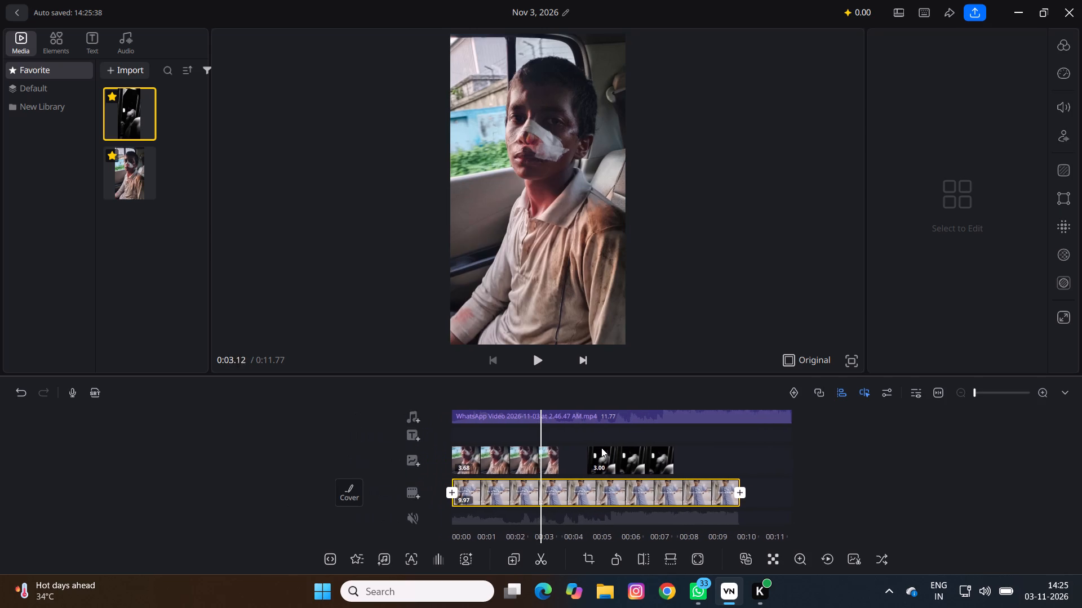
drag(601, 448, 581, 449)
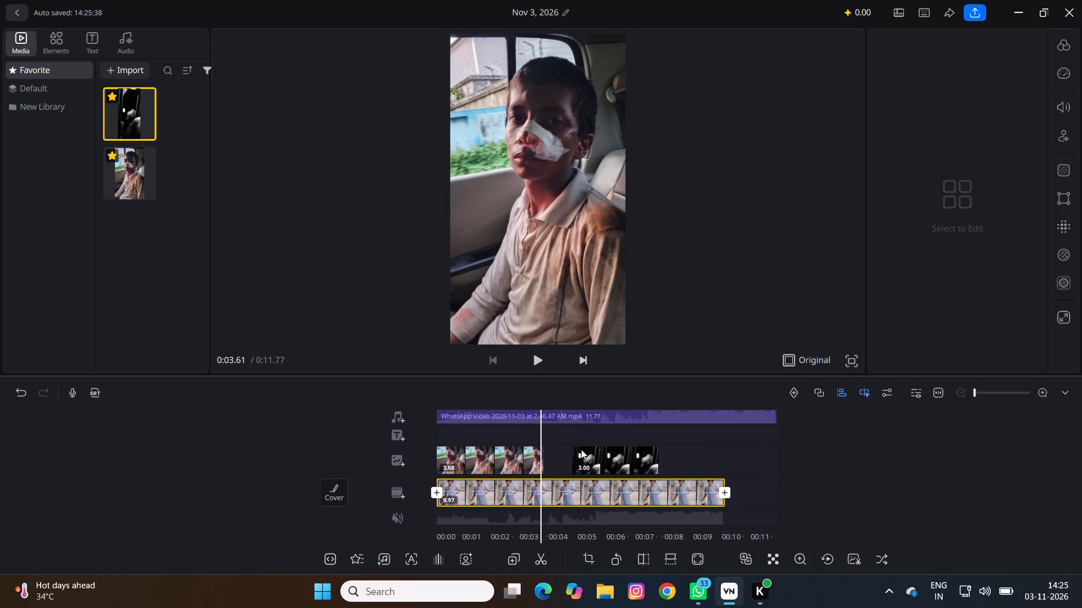
drag(581, 449, 580, 449)
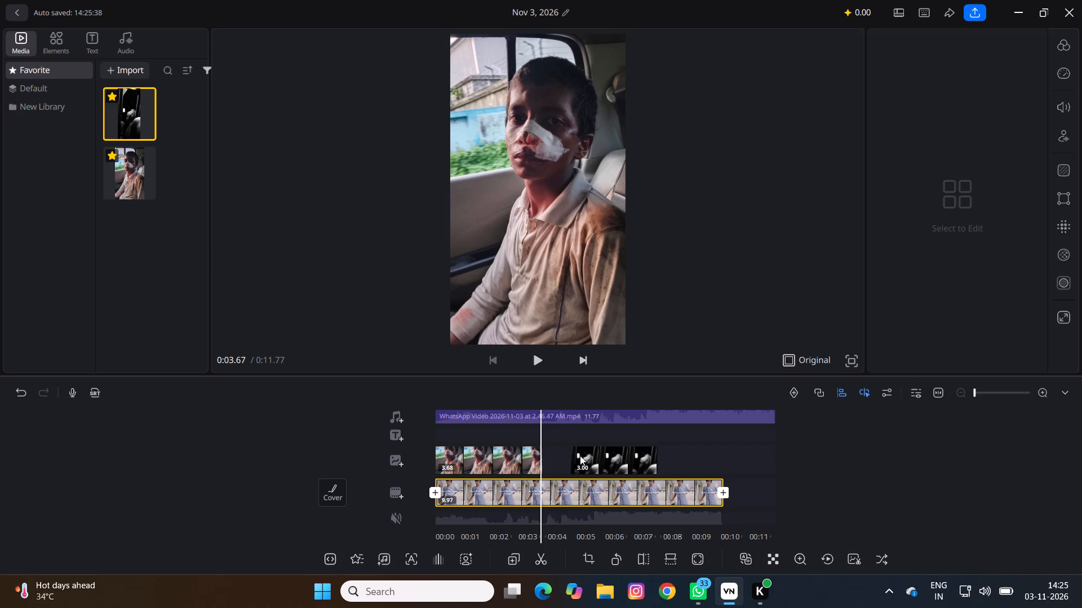
drag(590, 457, 564, 457)
double_click(564, 457)
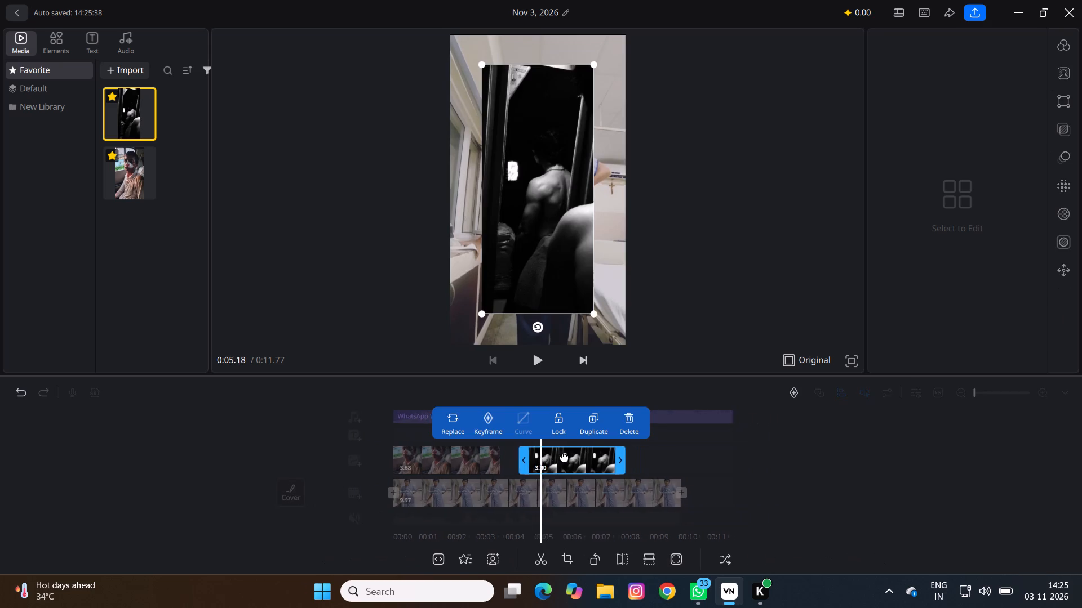
drag(563, 462, 540, 459)
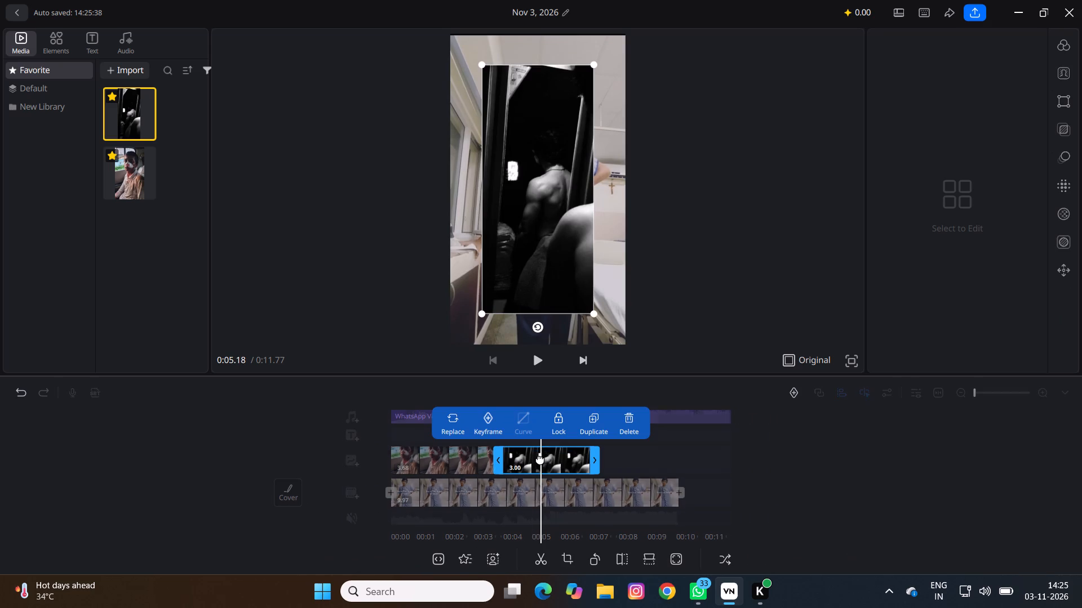
click(540, 459)
click(636, 461)
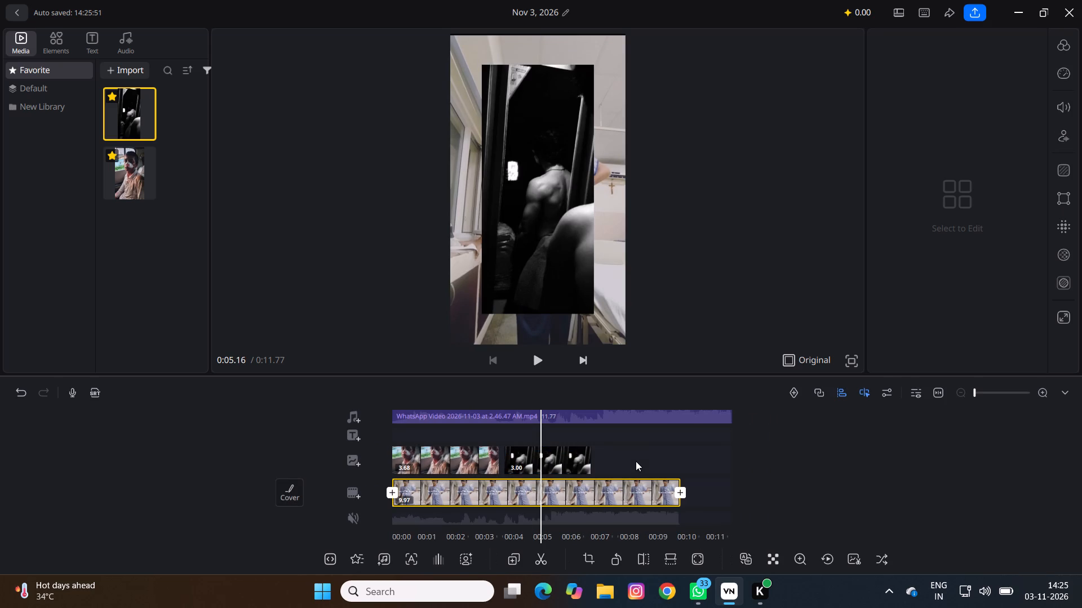
drag(549, 458, 540, 459)
click(540, 459)
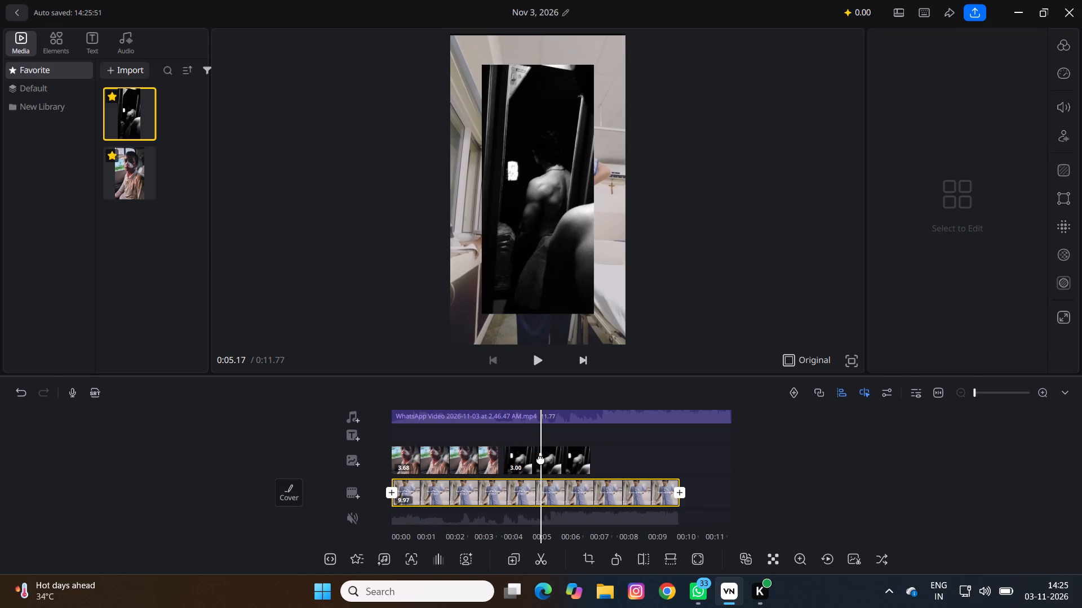
click(540, 459)
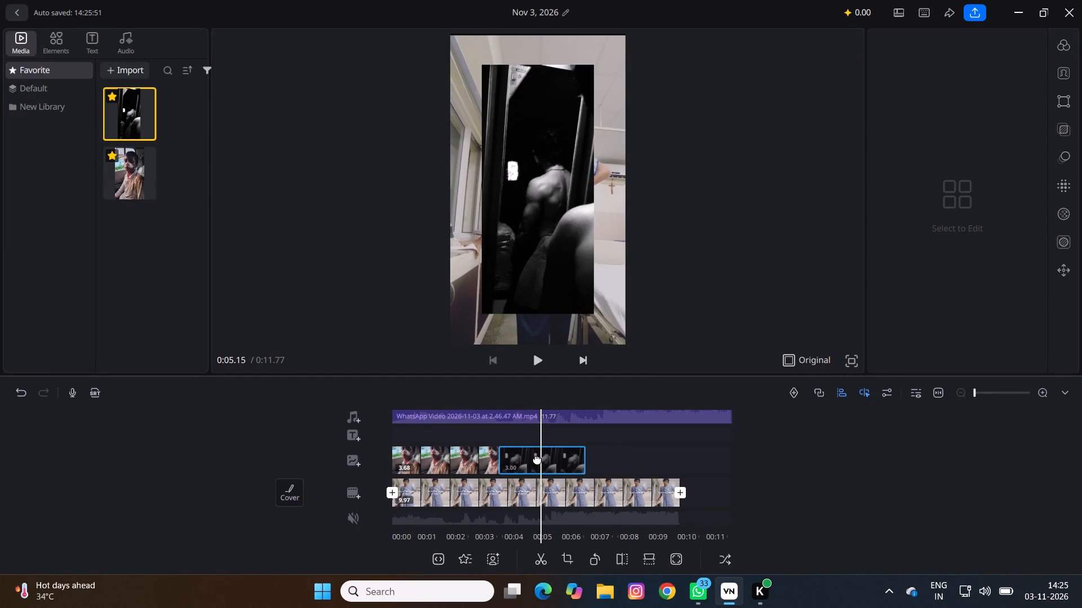
click(303, 491)
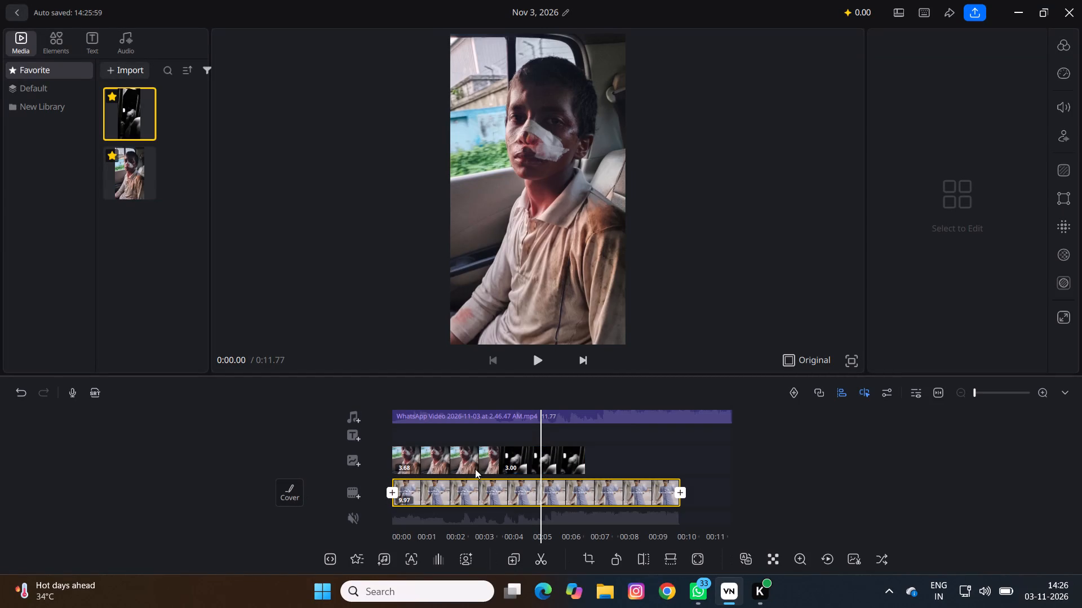
Scrub back to about 3 s and play the timeline to about 9.3 s to check both overlay photos in sequence.
ctrl+scroll(525, 406, up, 2)
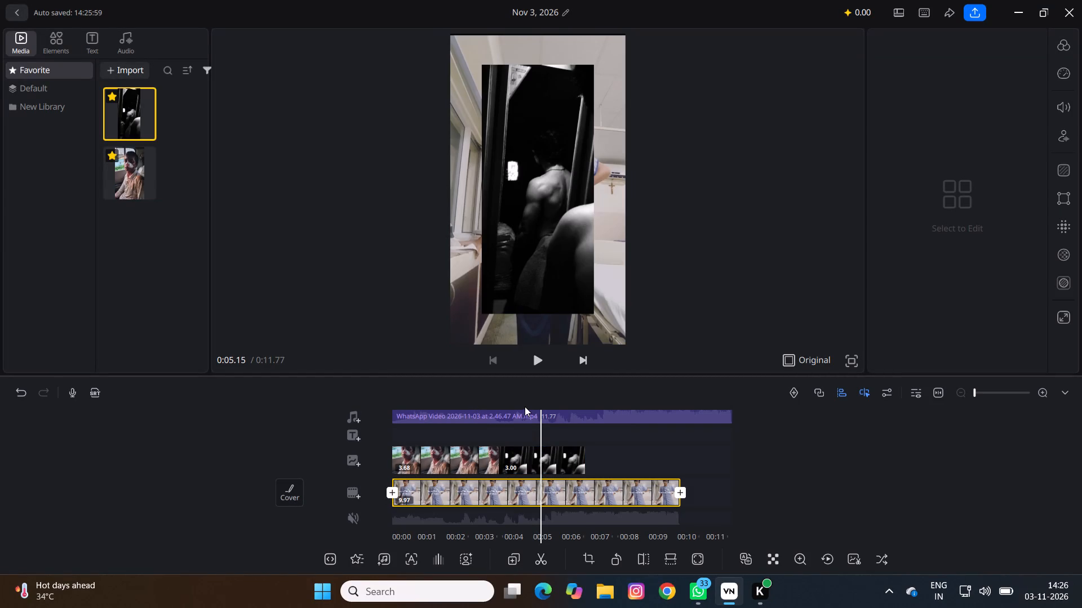
ctrl+scroll(525, 406, down, 1)
scroll(525, 406, left, 3)
key(Left)
key(Left)
key(Left)
key(Left)
key(Left)
key(Left)
key(Left)
key(Left)
key(Left)
key(Left)
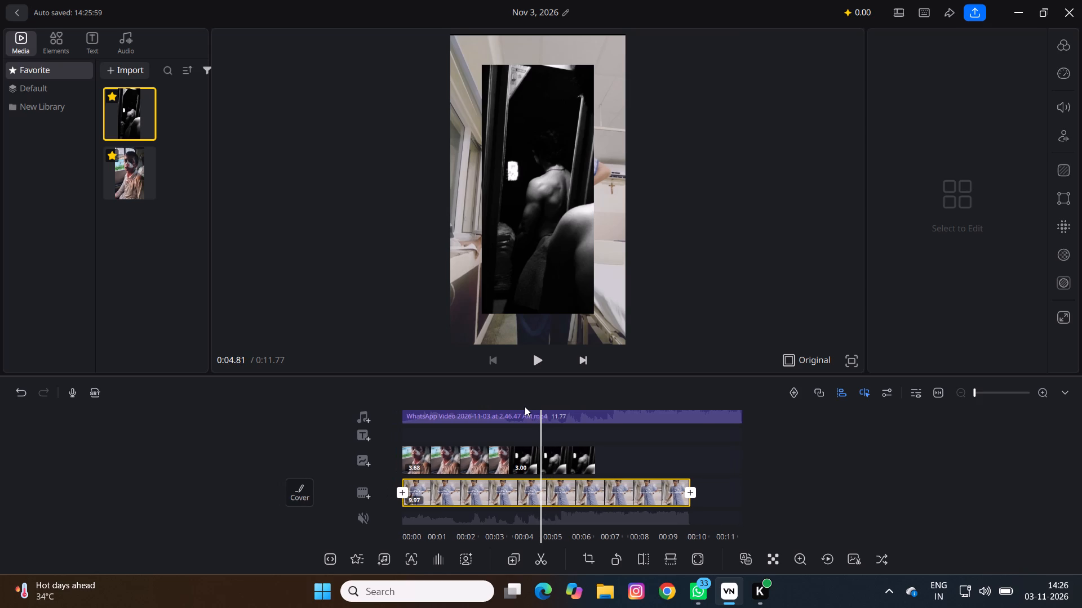
key(Down)
key(Left)
key(Left)
key(Left)
key(Left)
key(Left)
key(Left)
key(Left)
key(Left)
key(Left)
key(Left)
key(Left)
key(Left)
key(Left)
key(Left)
key(Left)
key(Left)
key(Left)
key(Left)
key(Left)
key(Left)
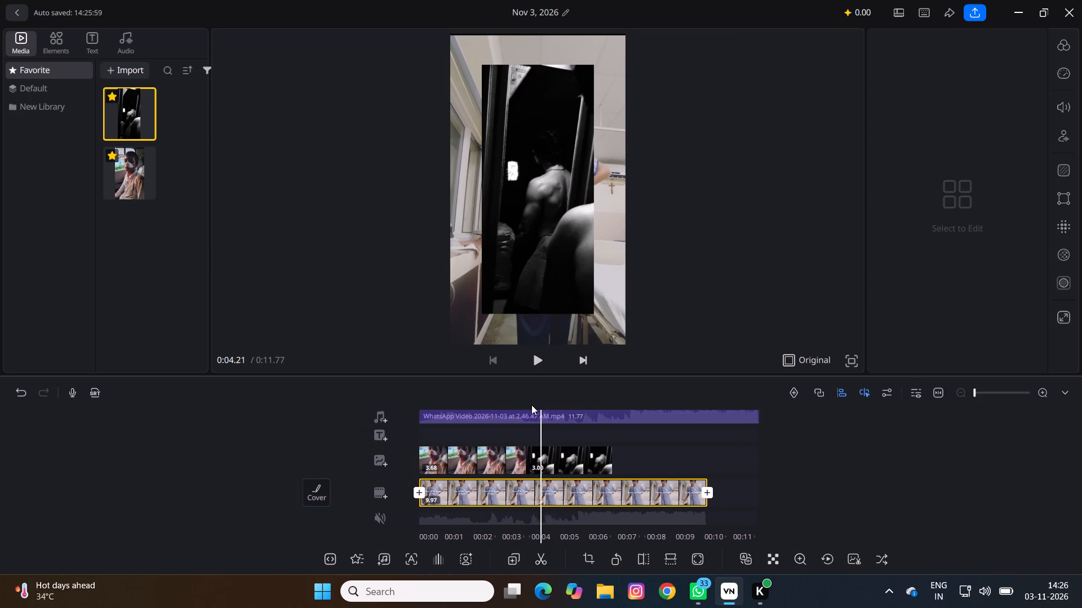
key(space)
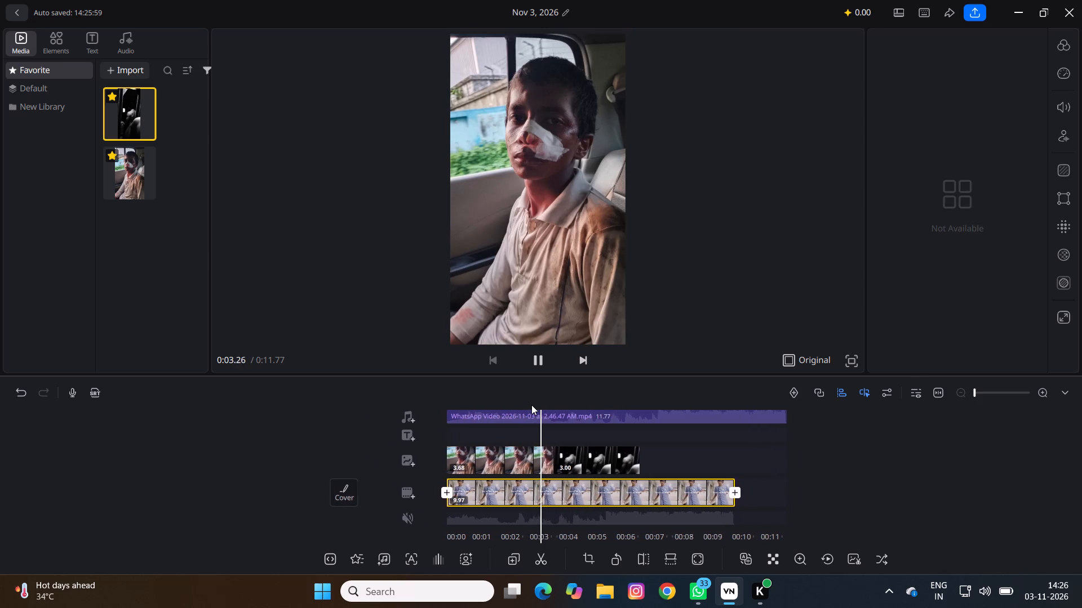
key(n)
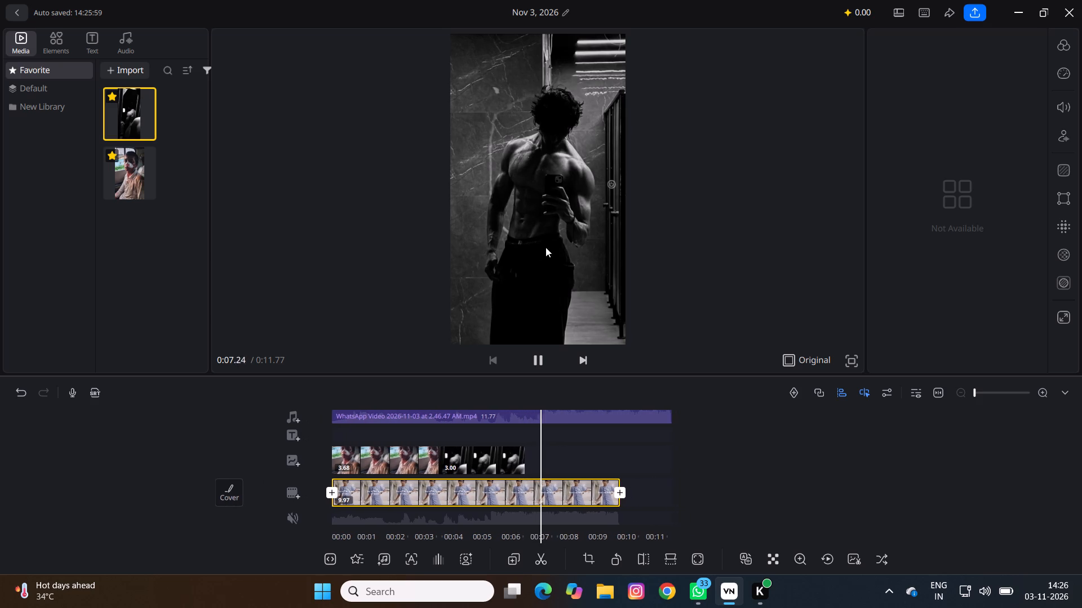
click(566, 468)
key(space)
Enlarge the black-and-white overlay photo to nearly the full frame width and move it up to span the frame's height.
click(434, 458)
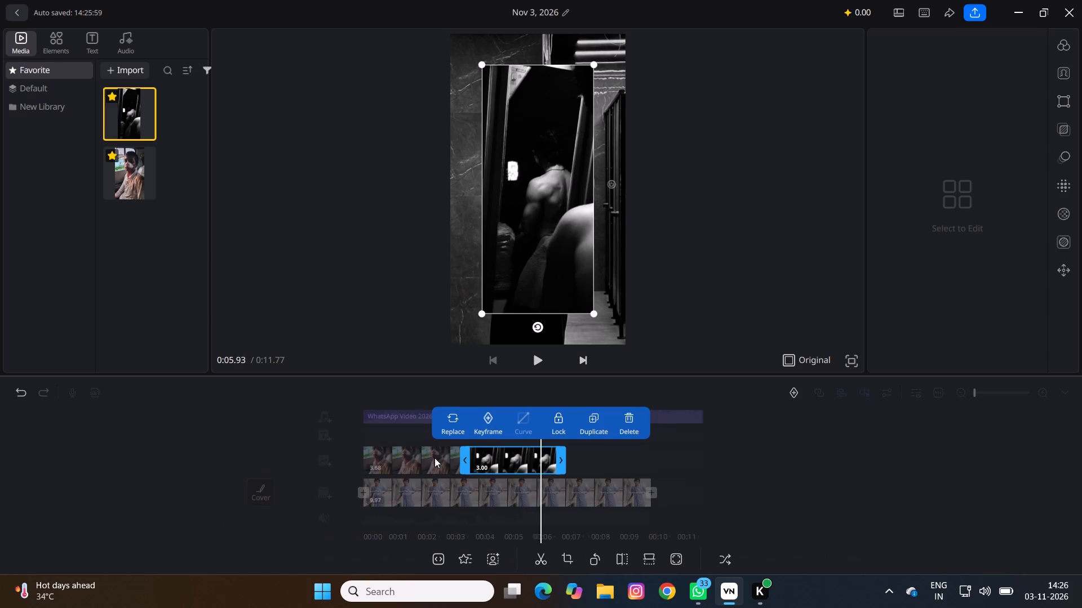
drag(591, 314, 603, 319)
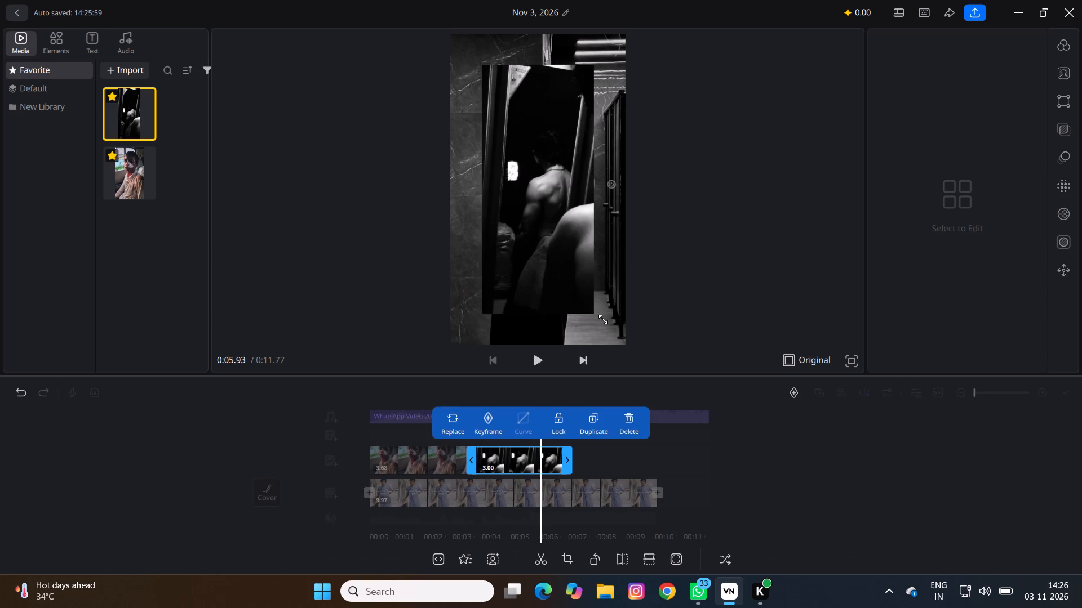
drag(603, 319, 658, 336)
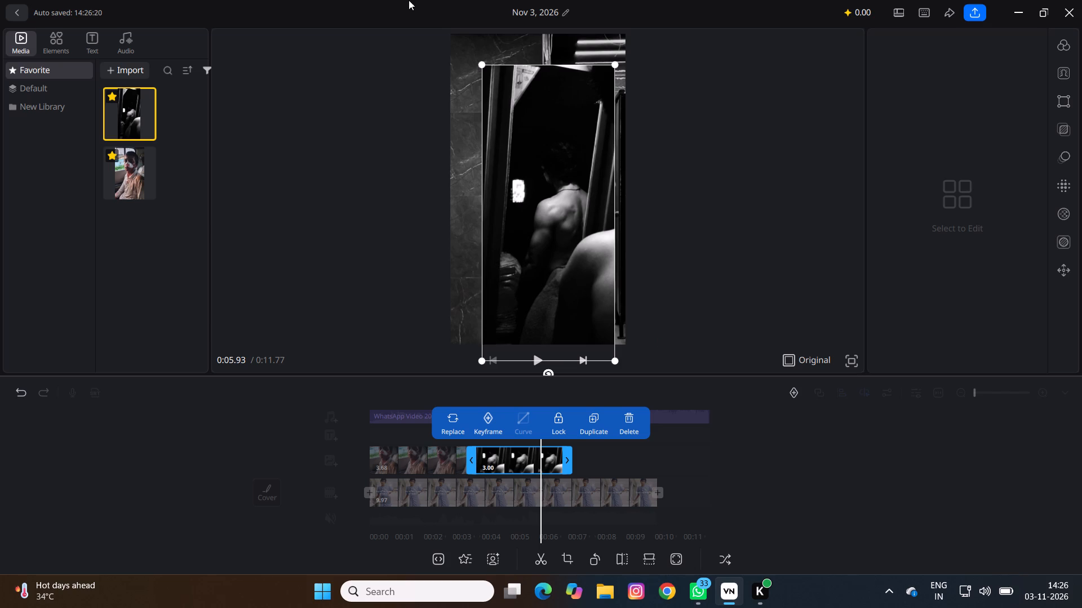
drag(486, 67, 456, 46)
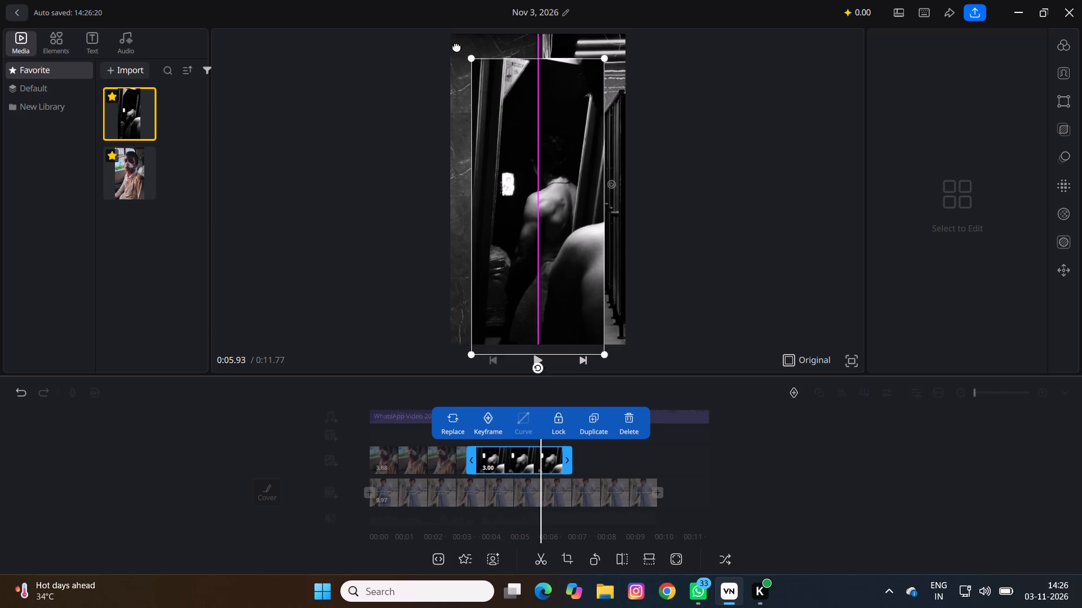
drag(456, 46, 455, 48)
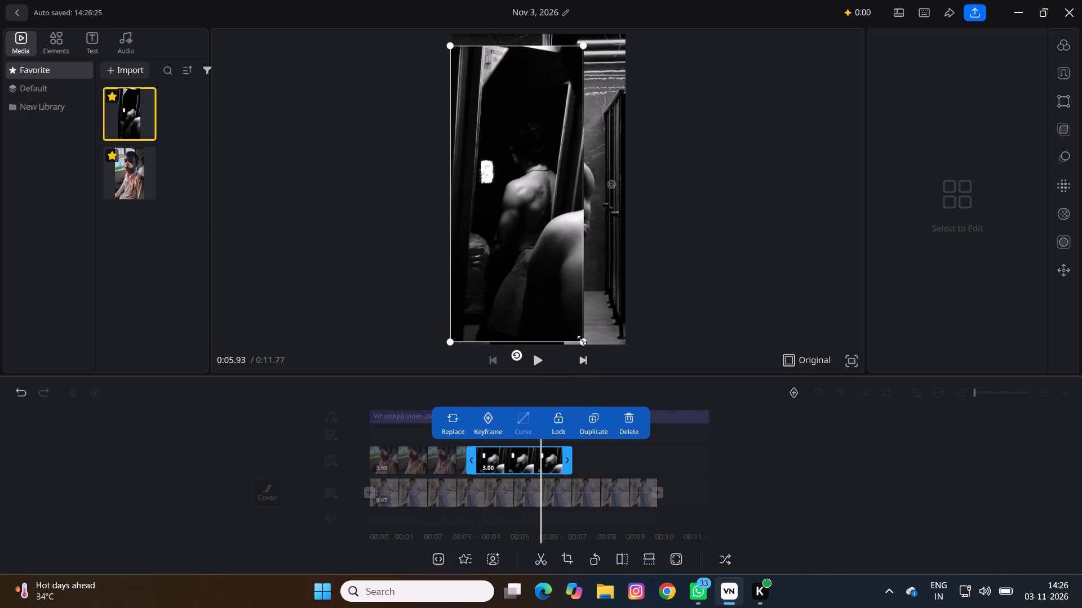
drag(582, 341, 720, 330)
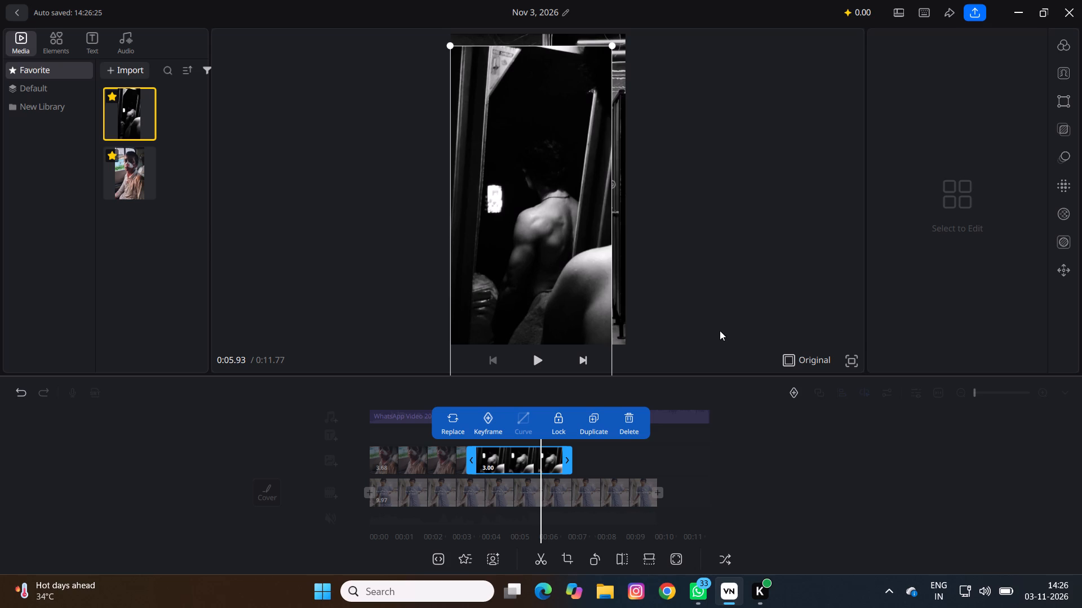
drag(512, 156, 521, 133)
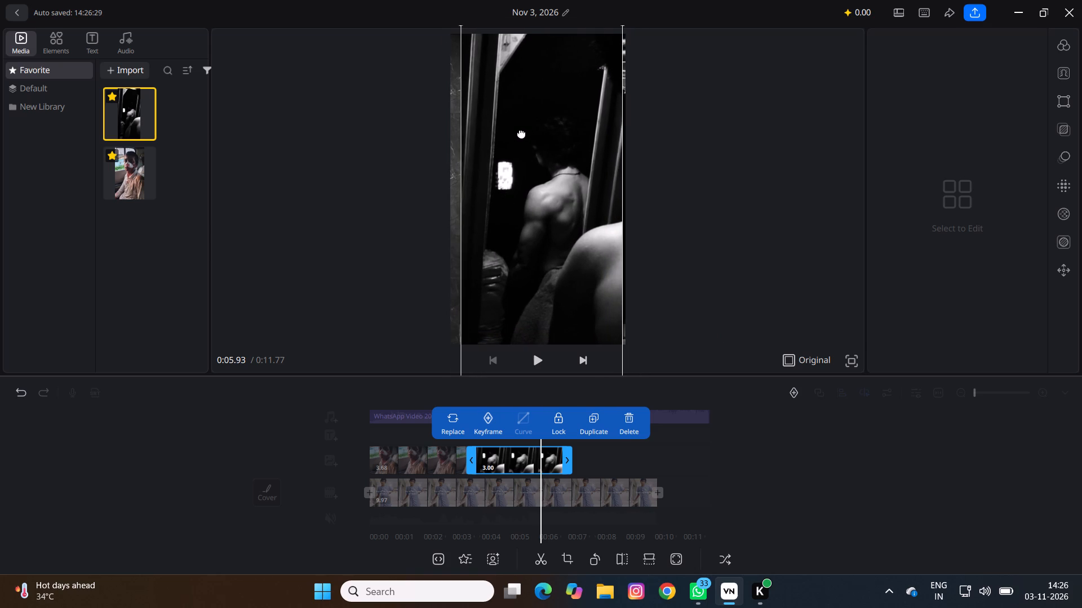
drag(521, 133, 516, 134)
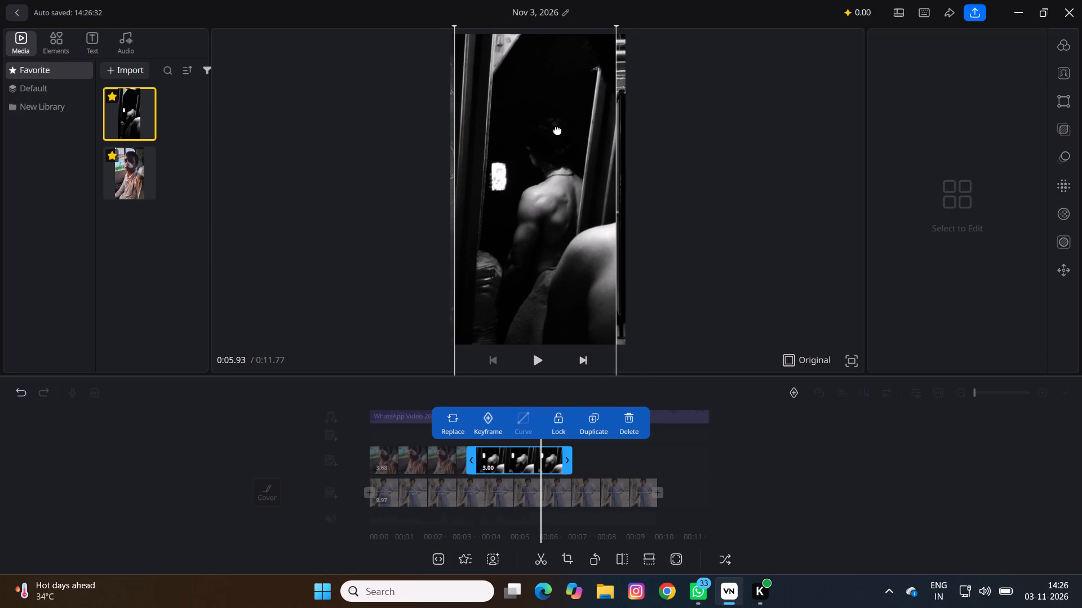
click(626, 336)
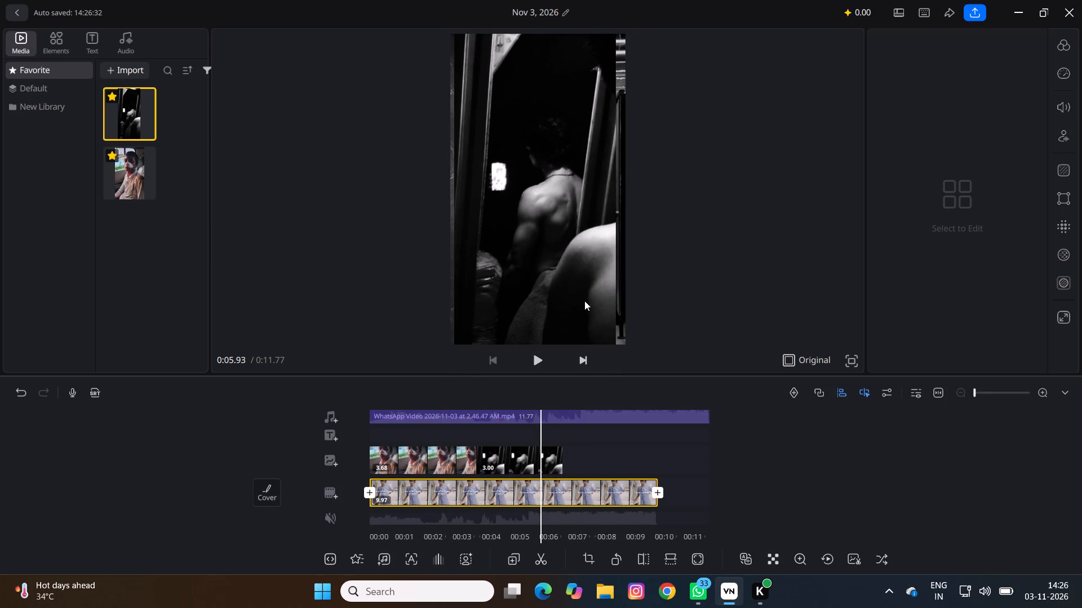
Shift the enlarged black-and-white photo sideways so it covers the left edge of the video frame.
scroll(524, 436, up, 1)
click(515, 465)
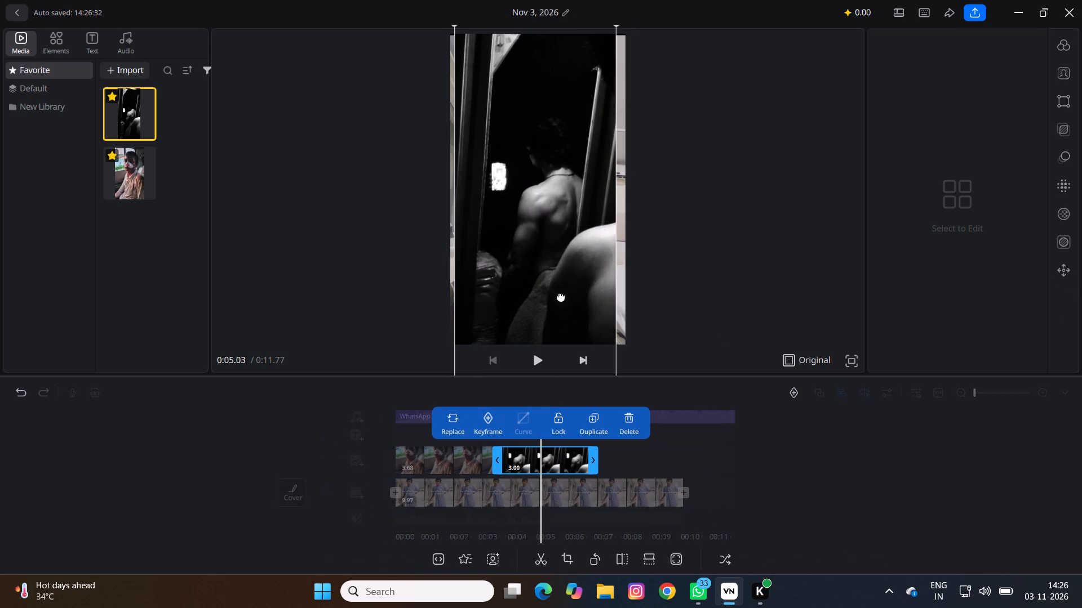
drag(604, 301, 632, 301)
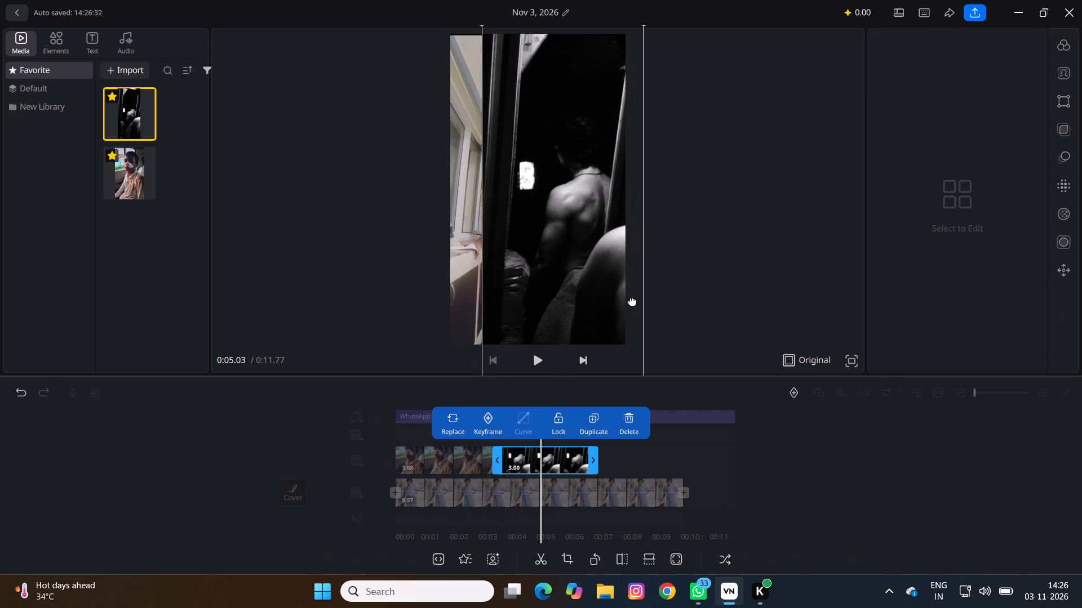
drag(632, 301, 631, 301)
drag(482, 172, 447, 178)
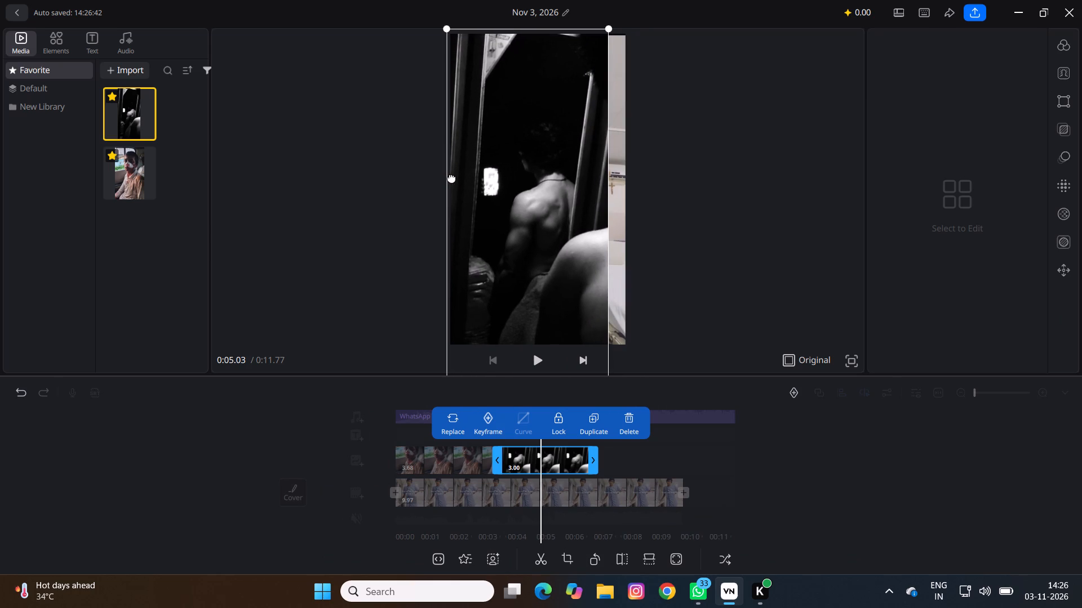
click(449, 29)
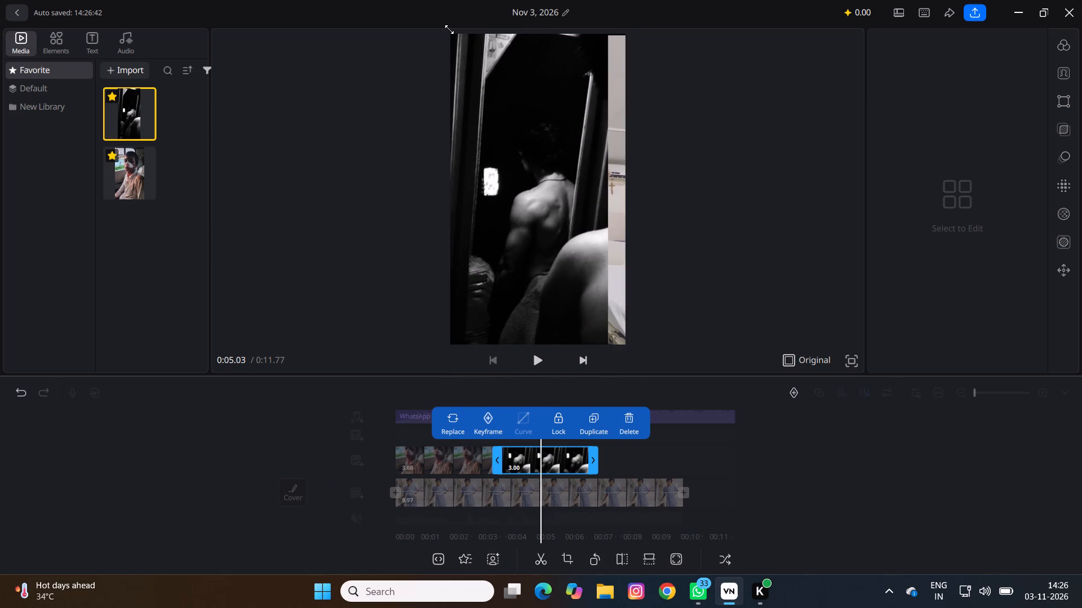
click(455, 33)
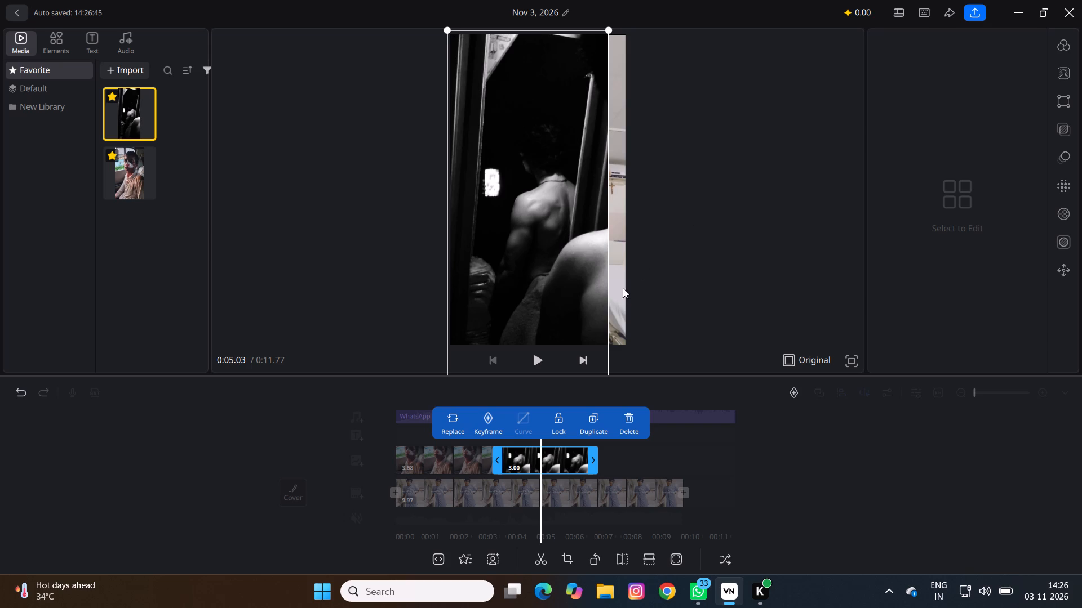
Scale the main video clip down so it is slightly smaller than the frame behind the black-and-white photo.
click(610, 332)
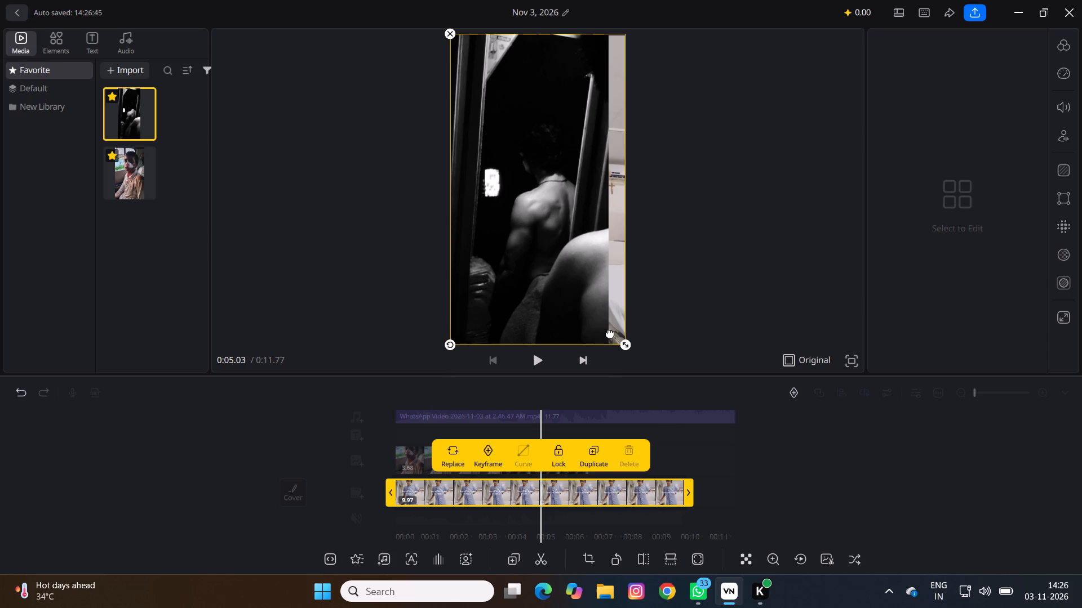
drag(628, 345, 595, 329)
drag(595, 329, 580, 324)
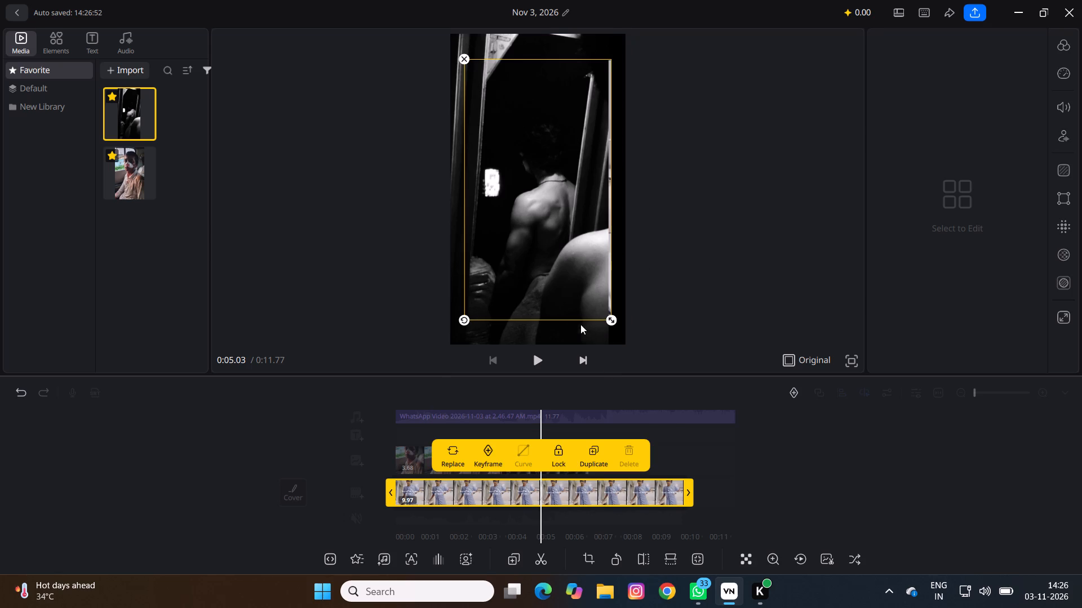
drag(580, 324, 570, 321)
click(570, 321)
Move the black-and-white overlay photo up slightly within the video frame.
click(555, 312)
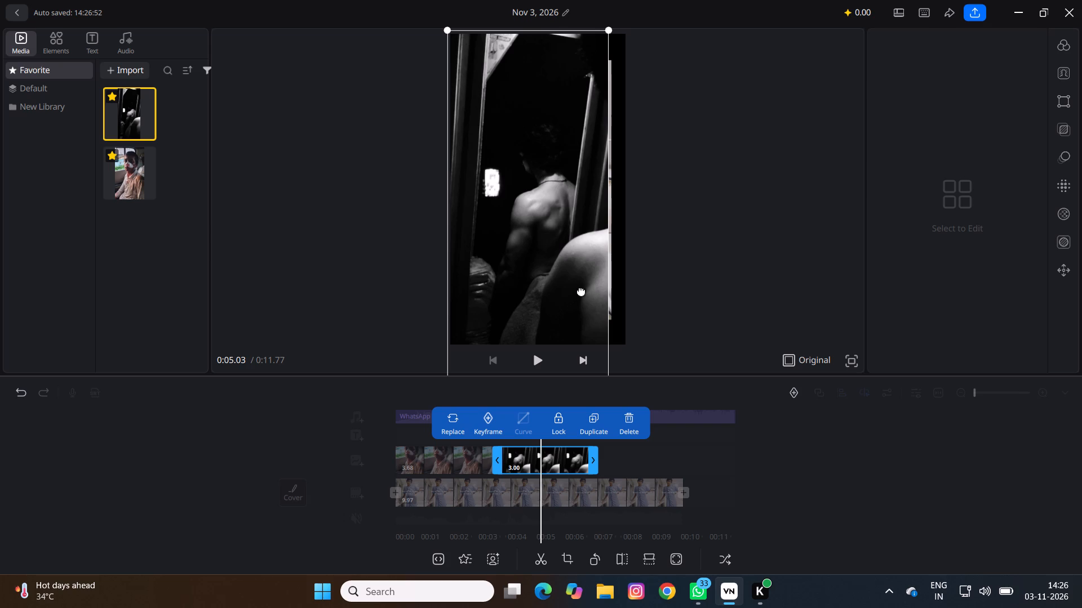
click(586, 293)
click(606, 349)
key(Up)
key(Up)
key(Up)
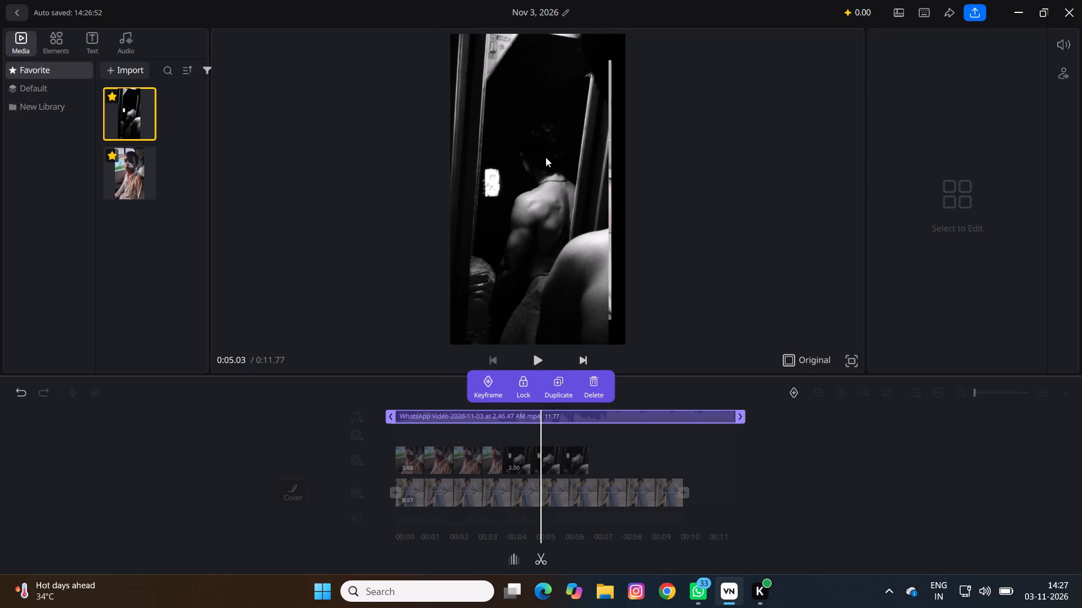
double_click(553, 469)
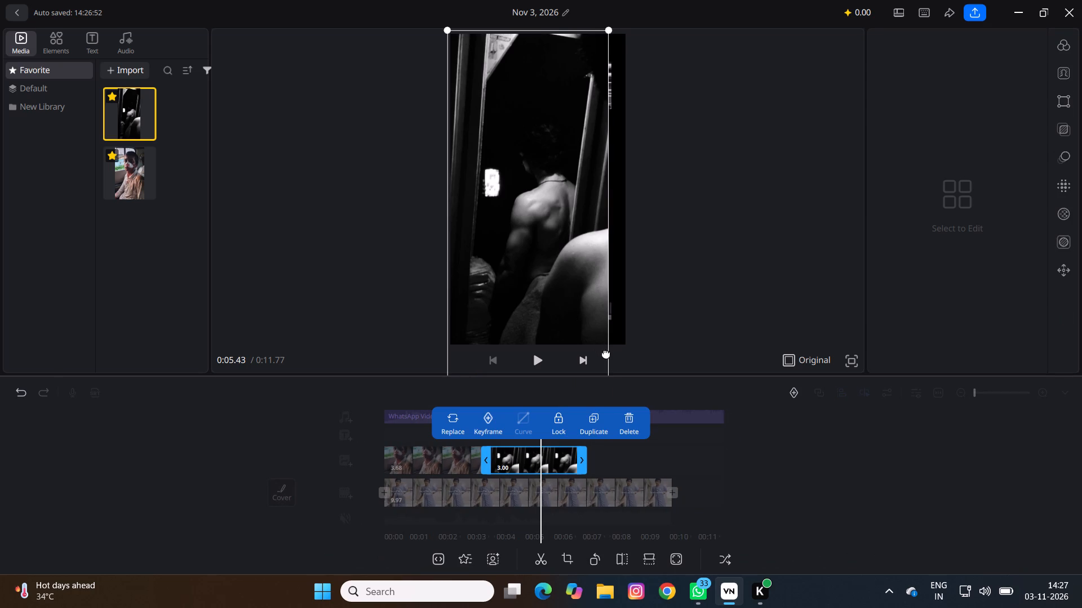
drag(608, 357, 604, 333)
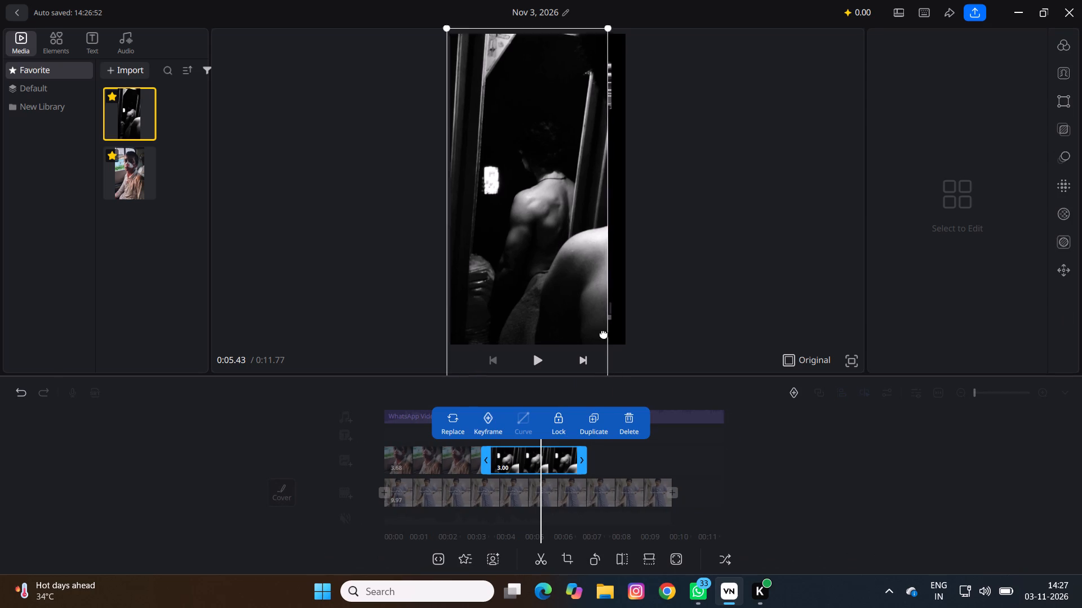
drag(604, 333, 605, 320)
drag(604, 351, 618, 343)
double_click(618, 343)
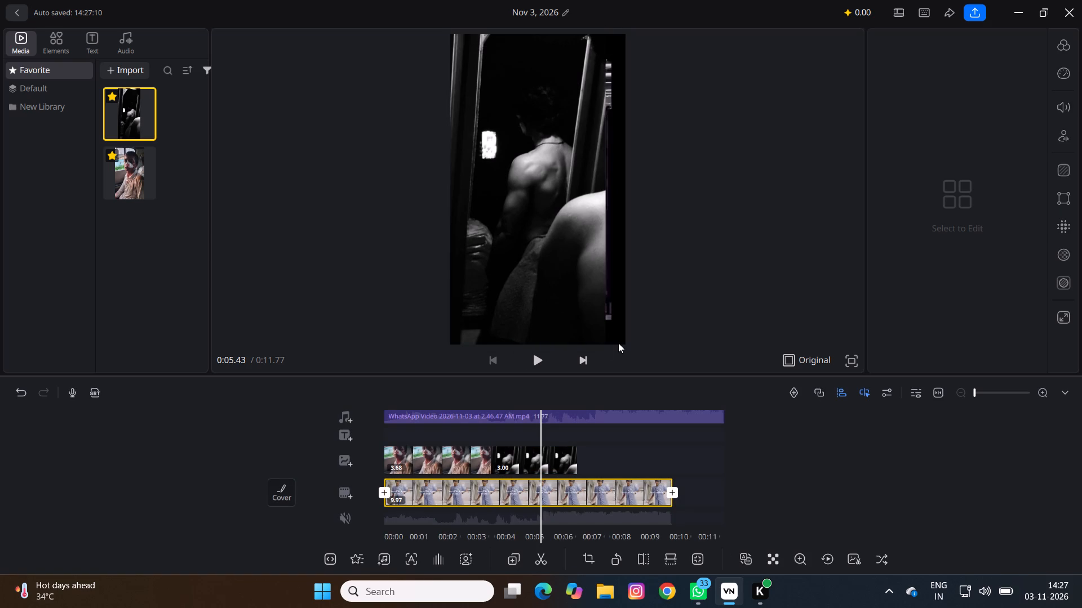
Scale the main video clip down to a tiny size so the black-and-white photo hides it completely.
drag(584, 310, 610, 315)
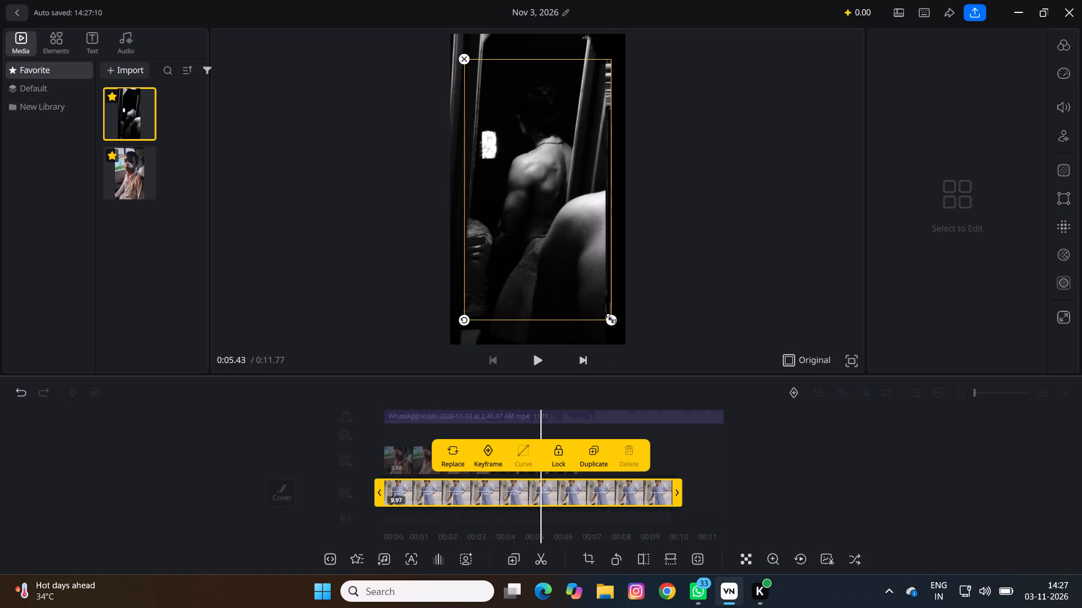
drag(611, 318, 518, 203)
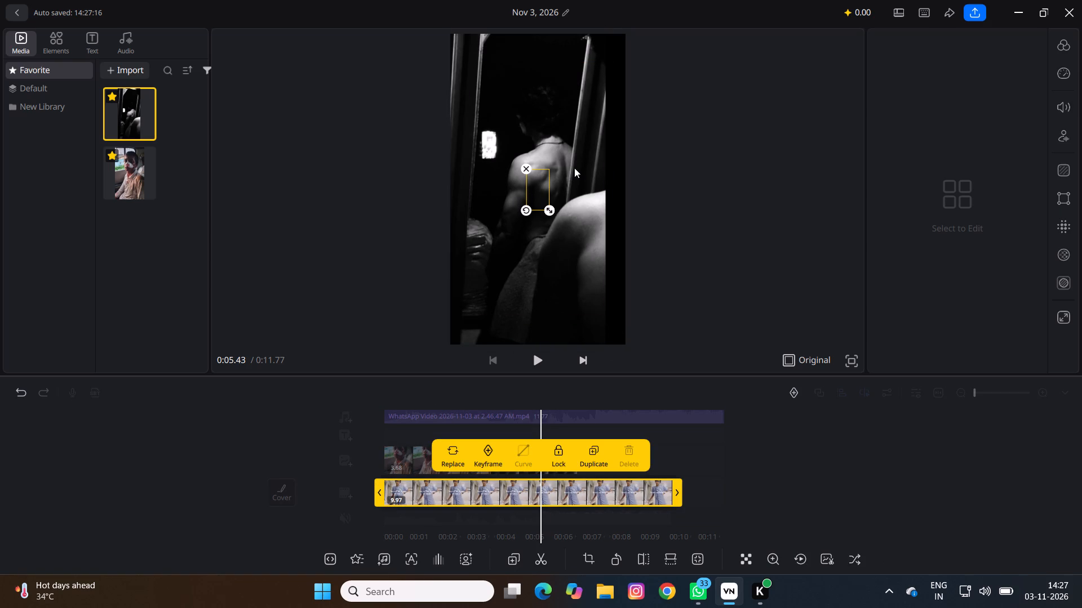
click(574, 168)
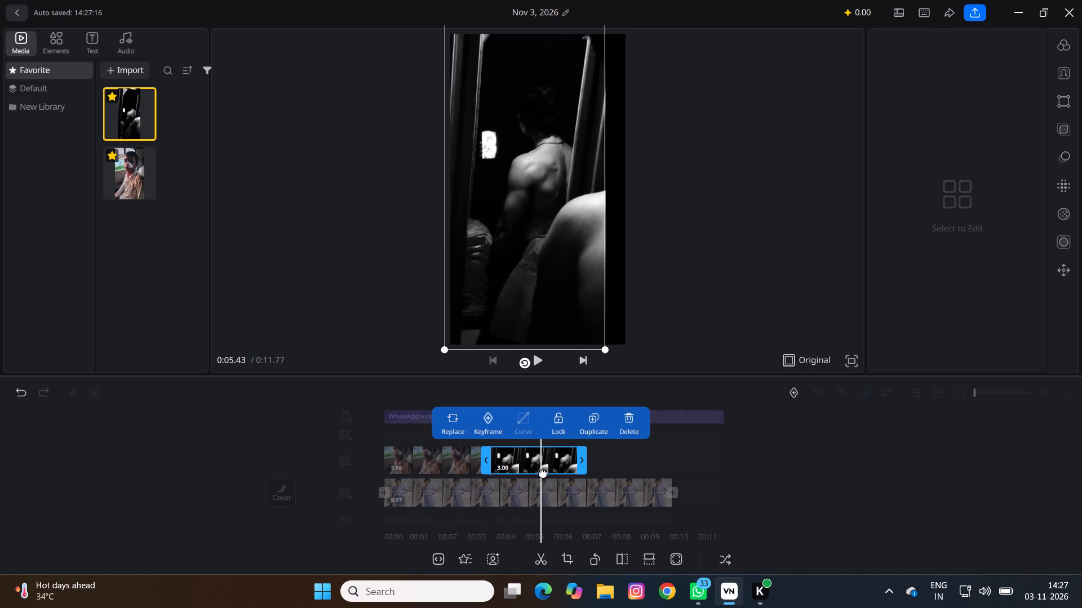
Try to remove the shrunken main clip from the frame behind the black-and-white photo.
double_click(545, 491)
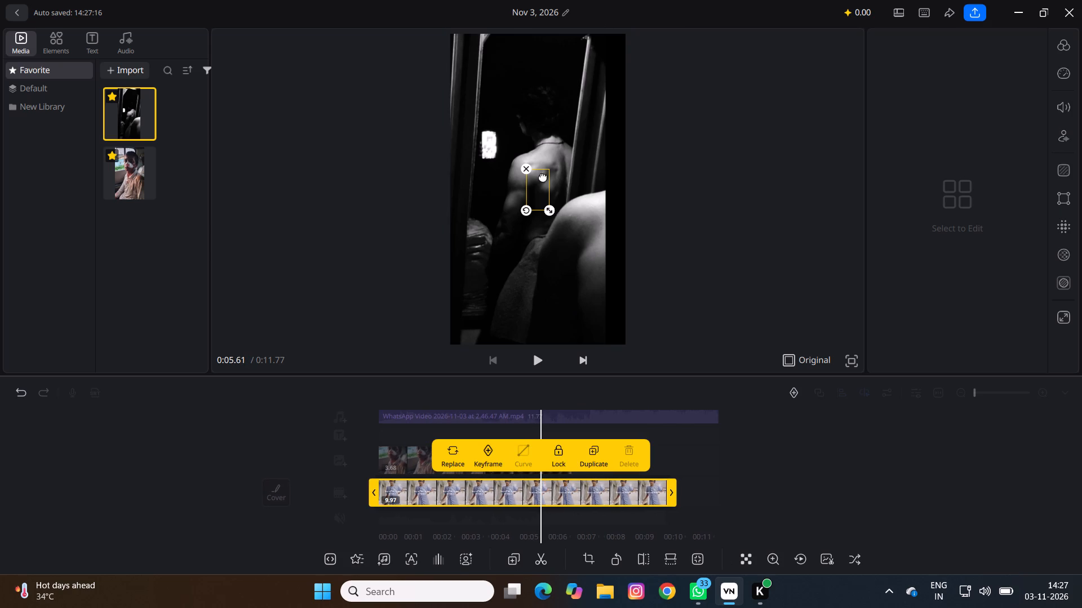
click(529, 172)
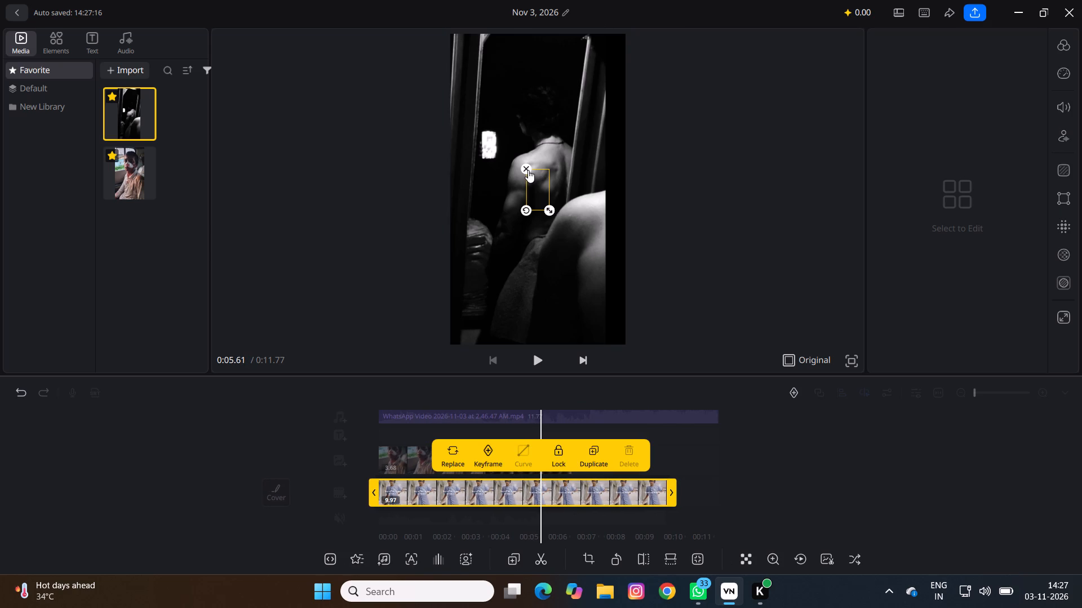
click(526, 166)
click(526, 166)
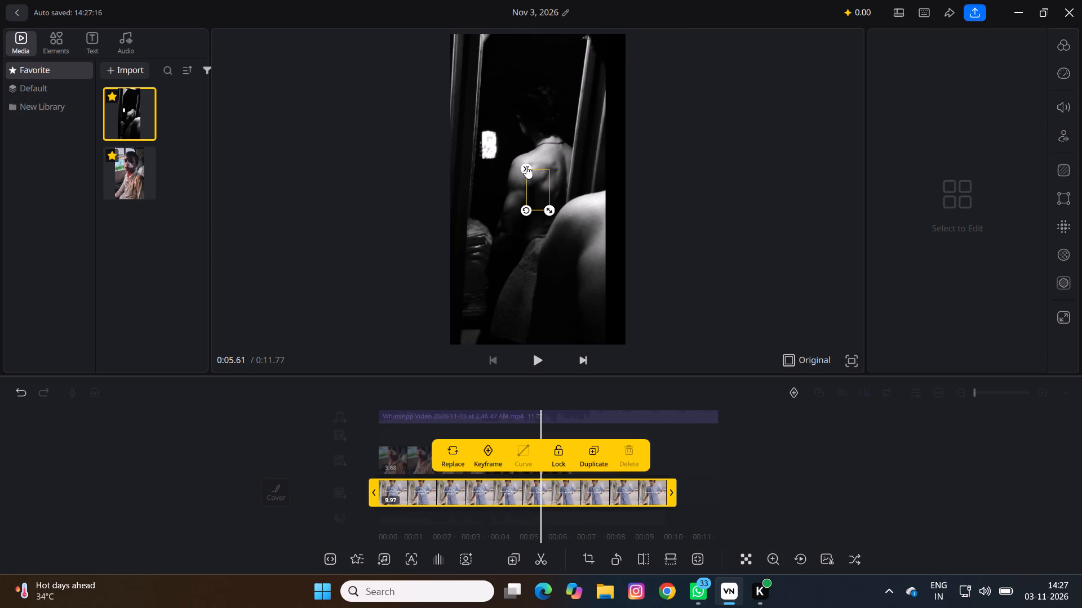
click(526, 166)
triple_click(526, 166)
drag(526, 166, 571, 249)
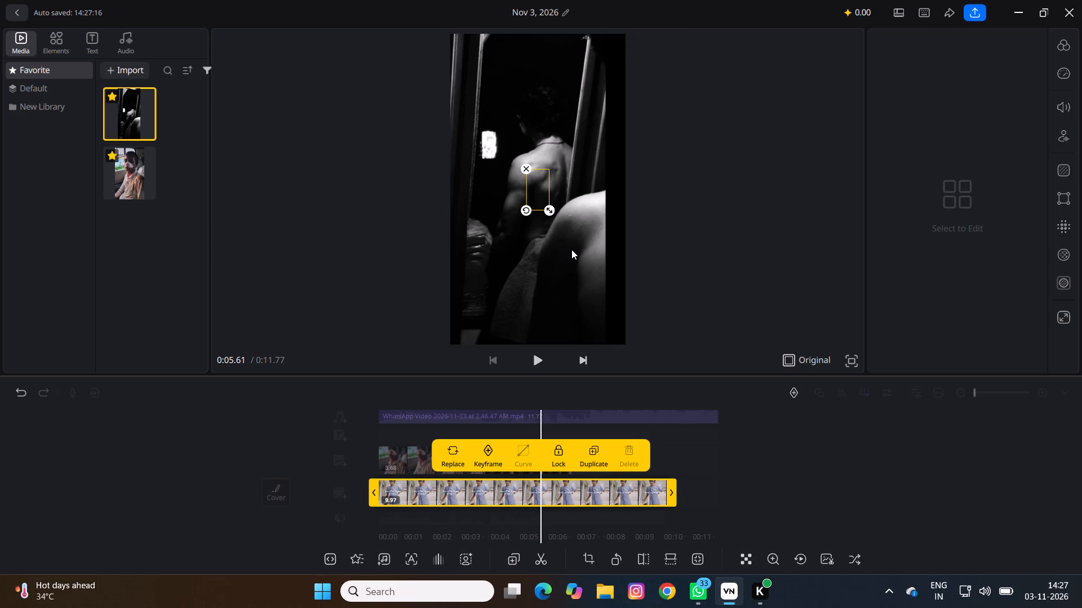
Shift the black-and-white overlay photo sideways so it sits horizontally centred in the video frame.
double_click(571, 249)
drag(571, 249, 593, 256)
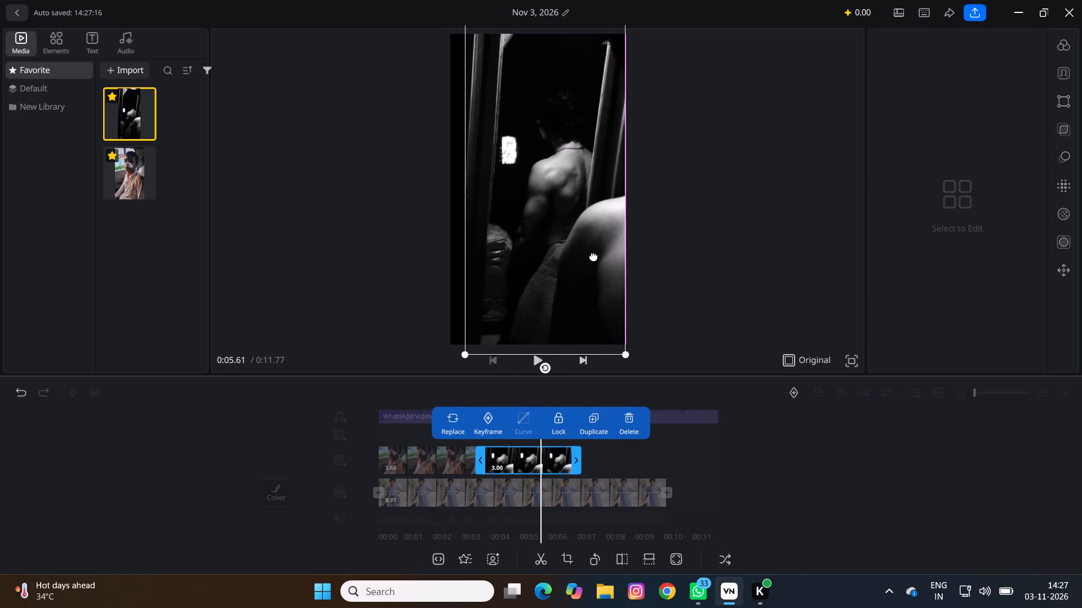
drag(593, 256, 583, 257)
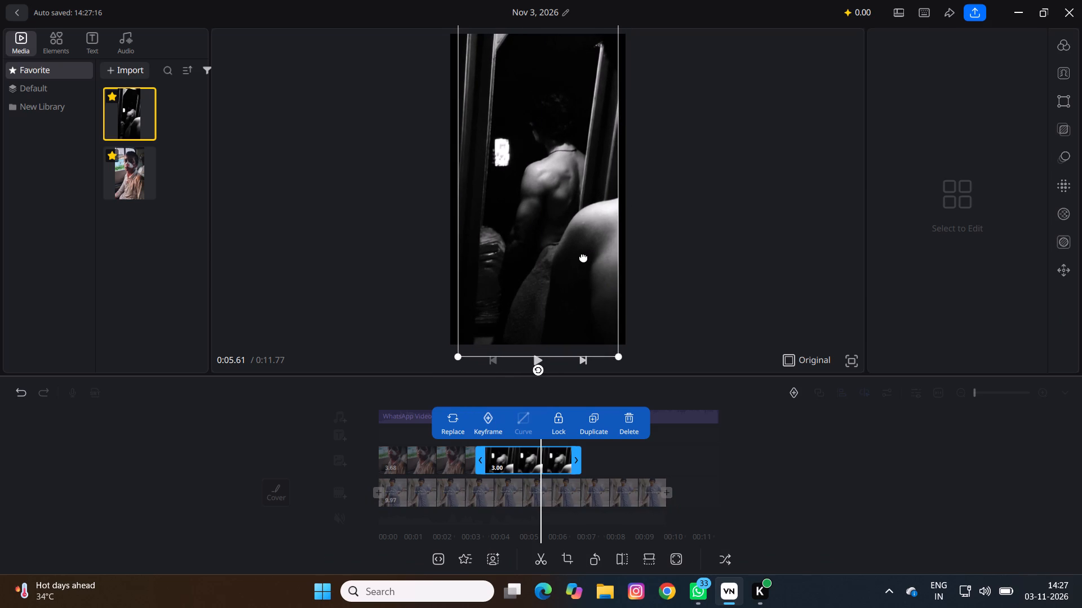
Preview the black-and-white photo's ending and extend its duration to 6.29 s so it finishes with the main clip.
key(space)
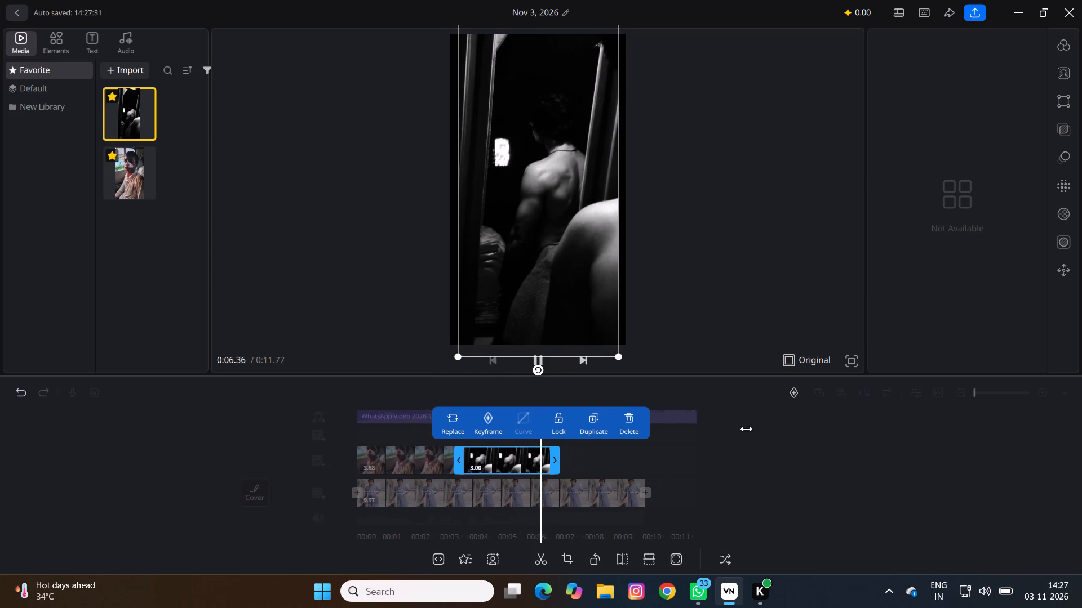
click(759, 444)
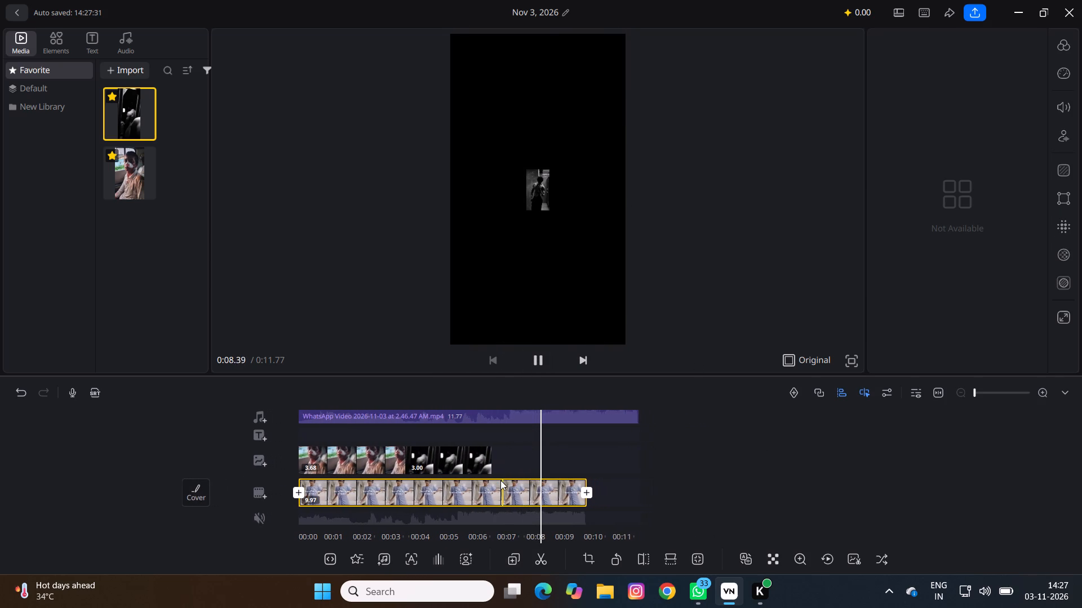
click(455, 468)
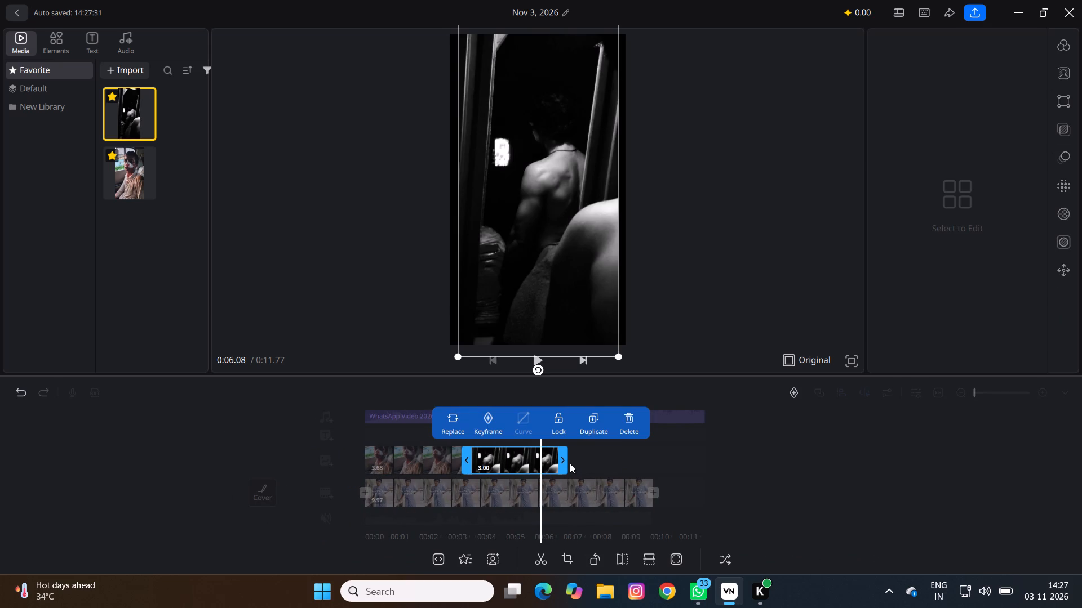
drag(562, 463, 652, 459)
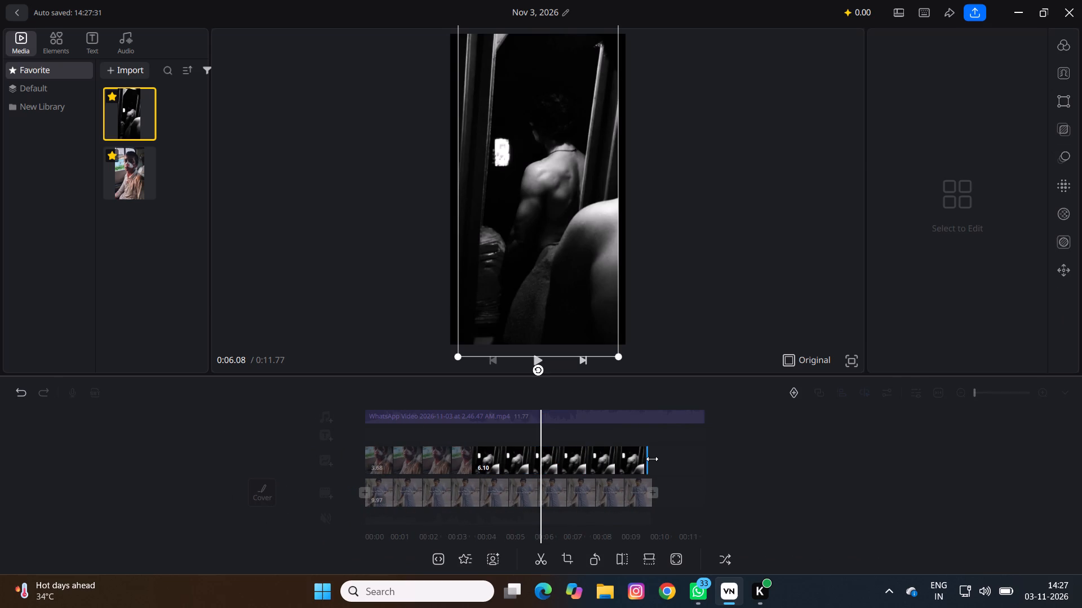
drag(652, 459, 658, 459)
click(767, 469)
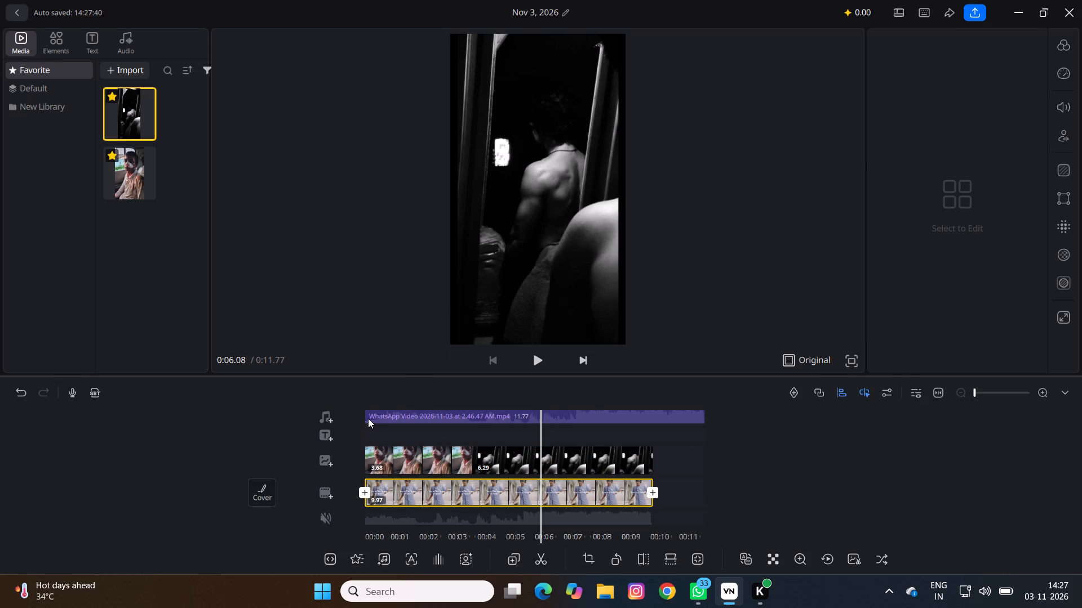
Play the timeline from about 6 s to about 10.3 s to check the extended photo against the audio.
click(368, 418)
key(space)
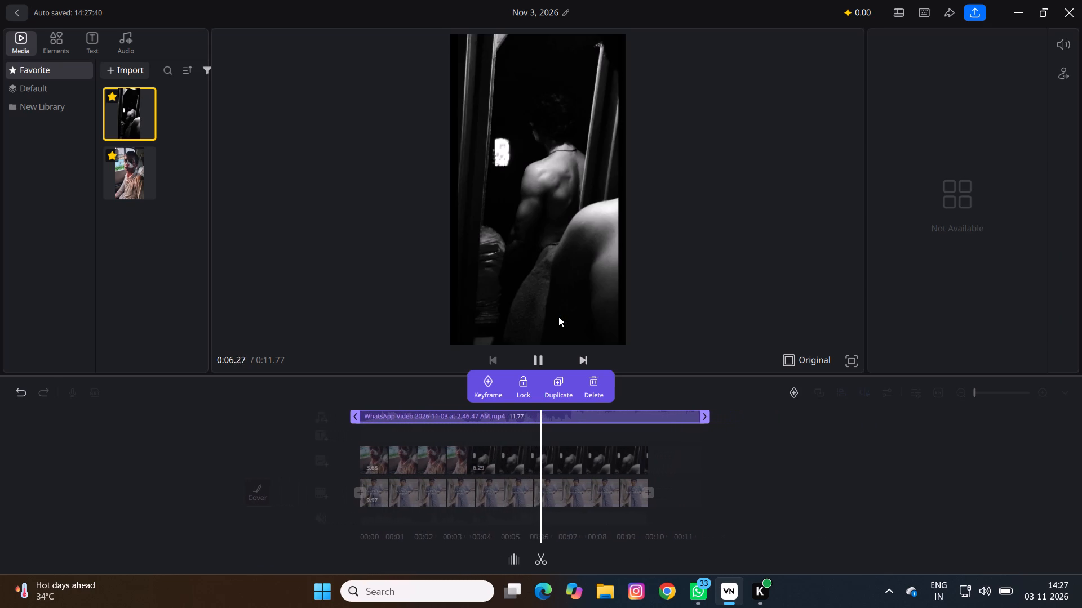
key(space)
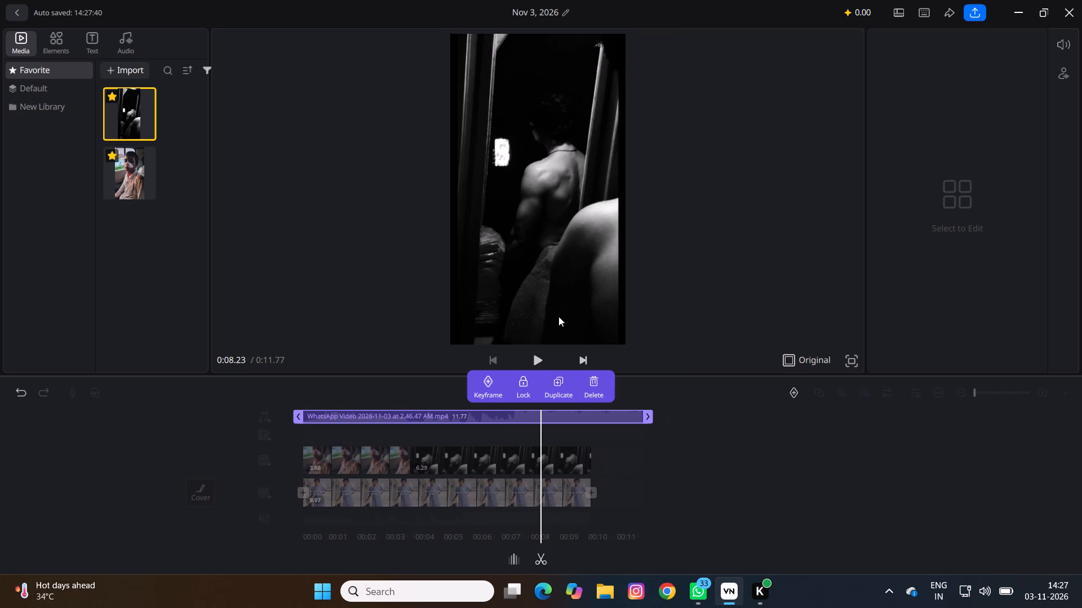
key(space)
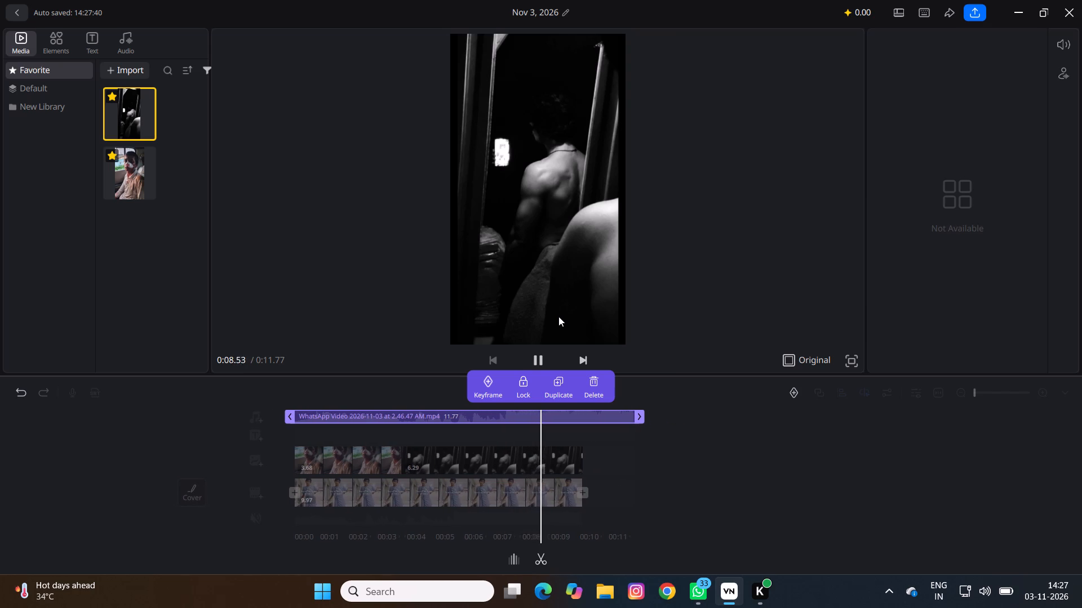
key(space)
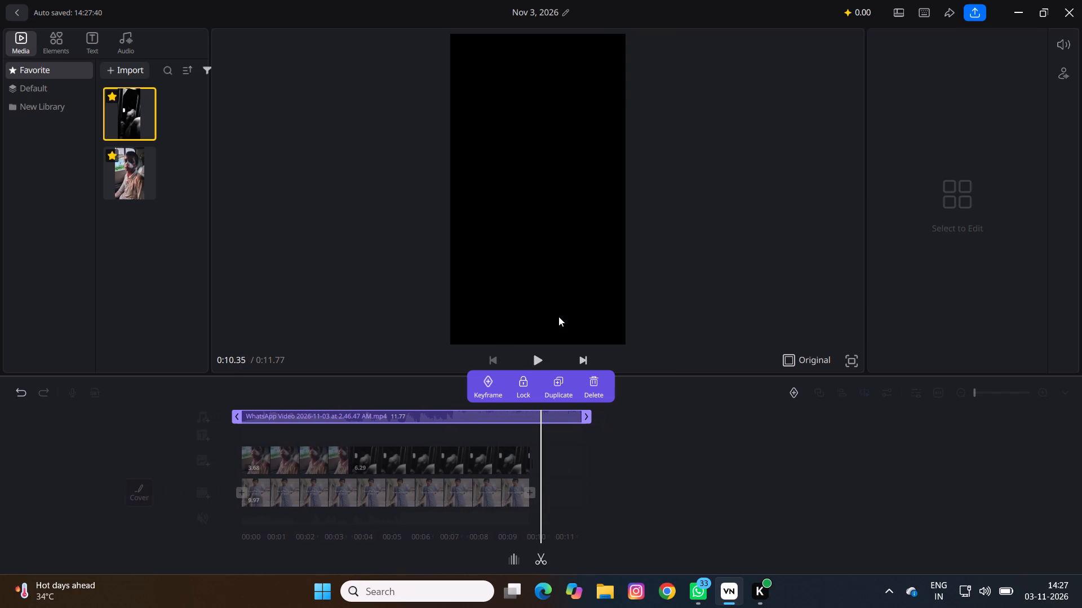
Split the separate audio track at 10.04 s, just past the end of the main clip.
click(531, 423)
drag(554, 419, 549, 419)
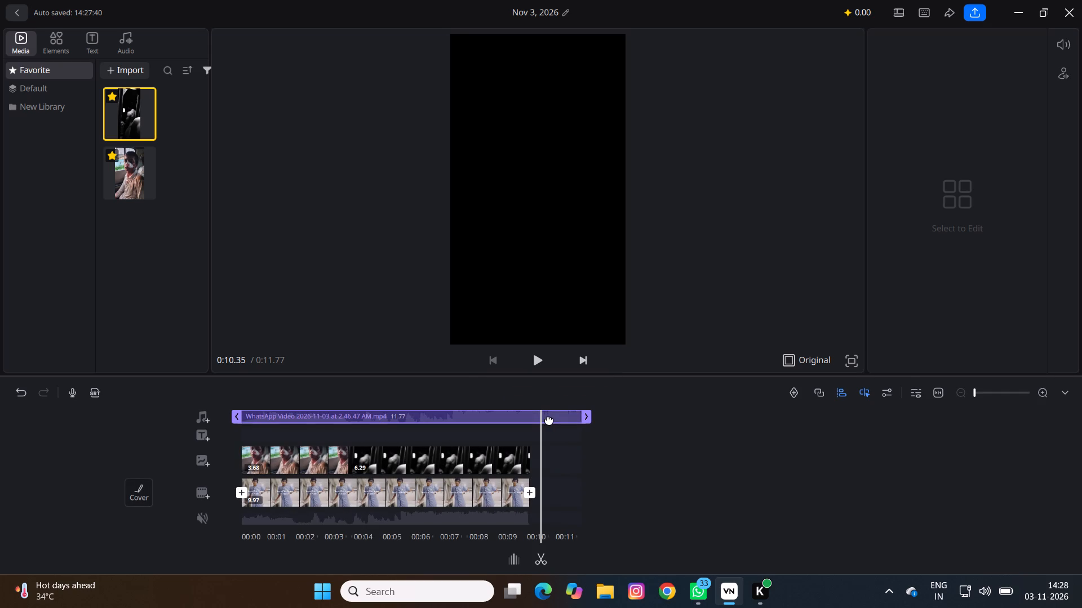
key(Left)
key(Left)
key(Left)
key(Left)
key(Left)
key(Left)
key(Left)
key(Left)
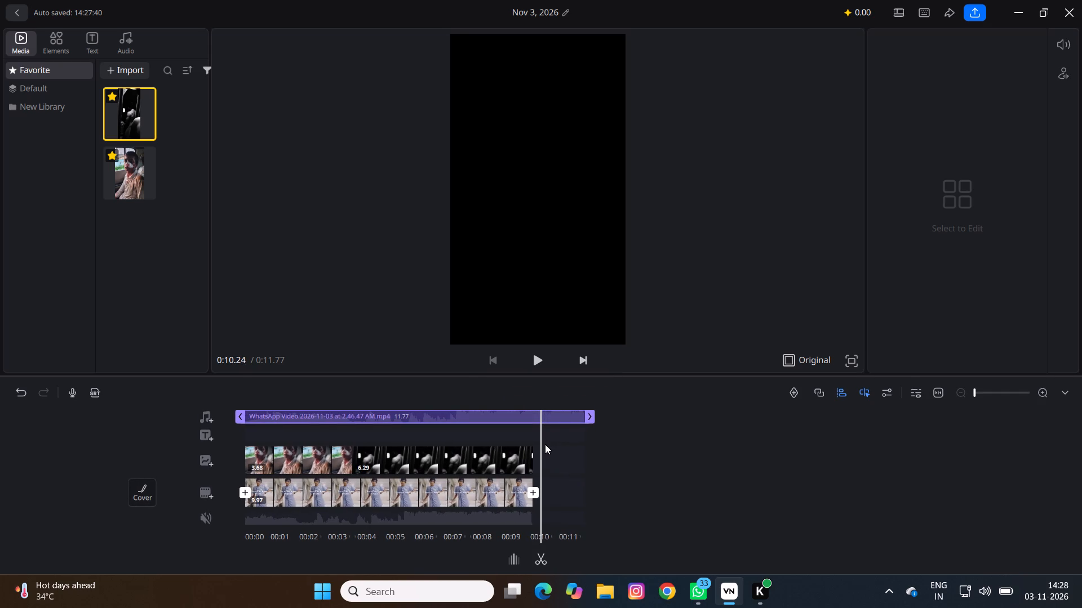
key(Left)
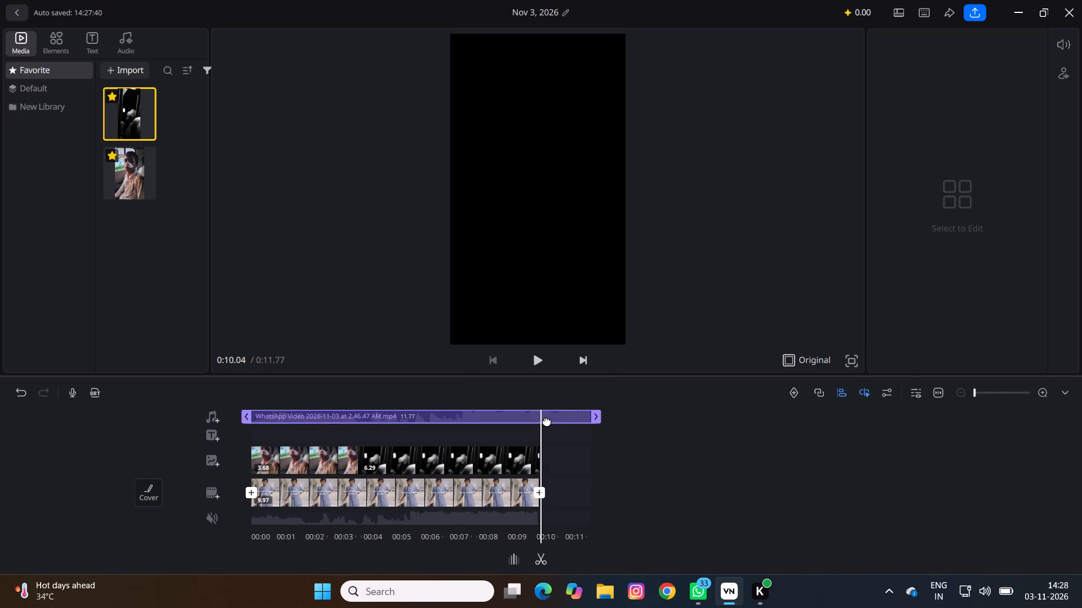
click(547, 421)
right_click(547, 421)
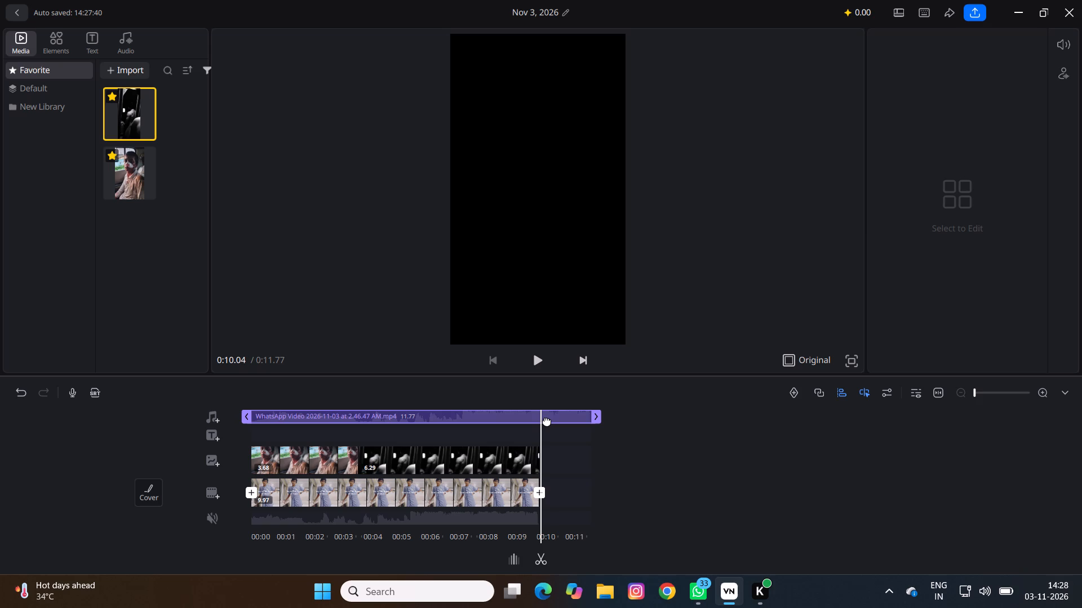
click(535, 424)
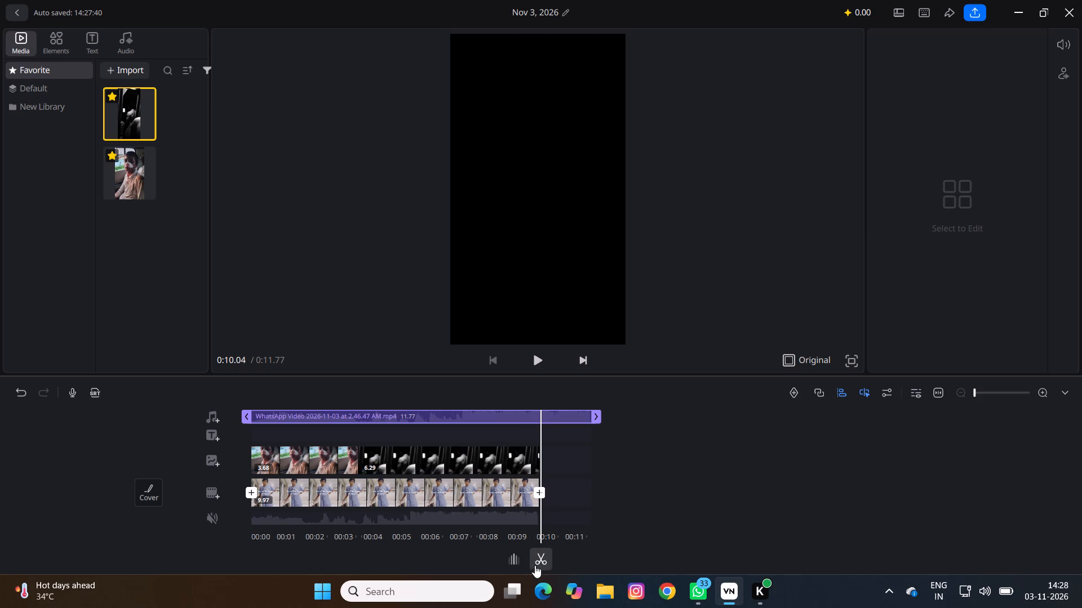
click(538, 560)
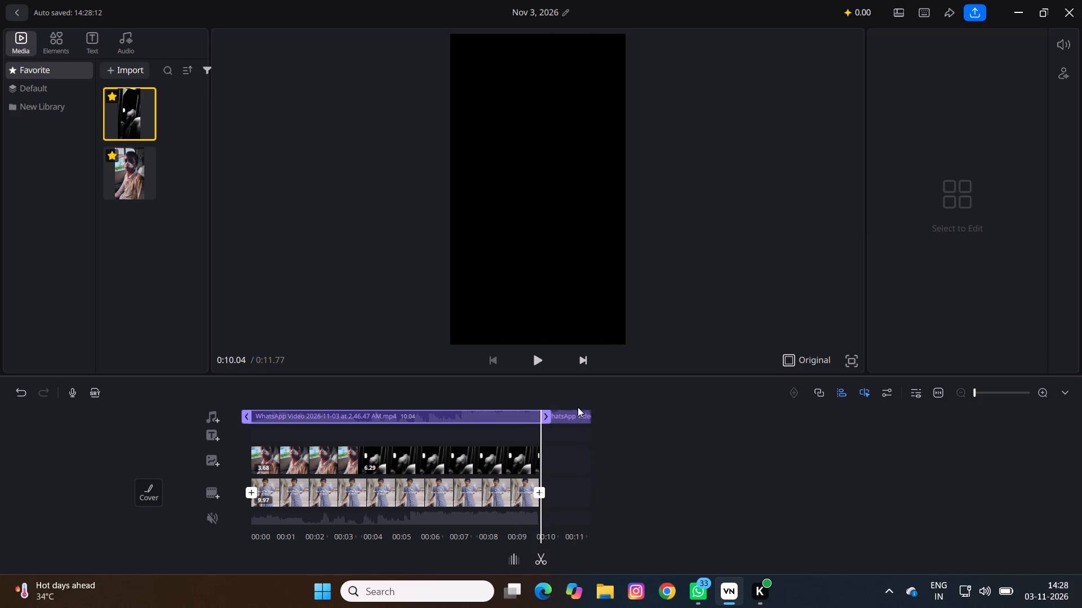
Delete the leftover audio piece after the split.
click(572, 414)
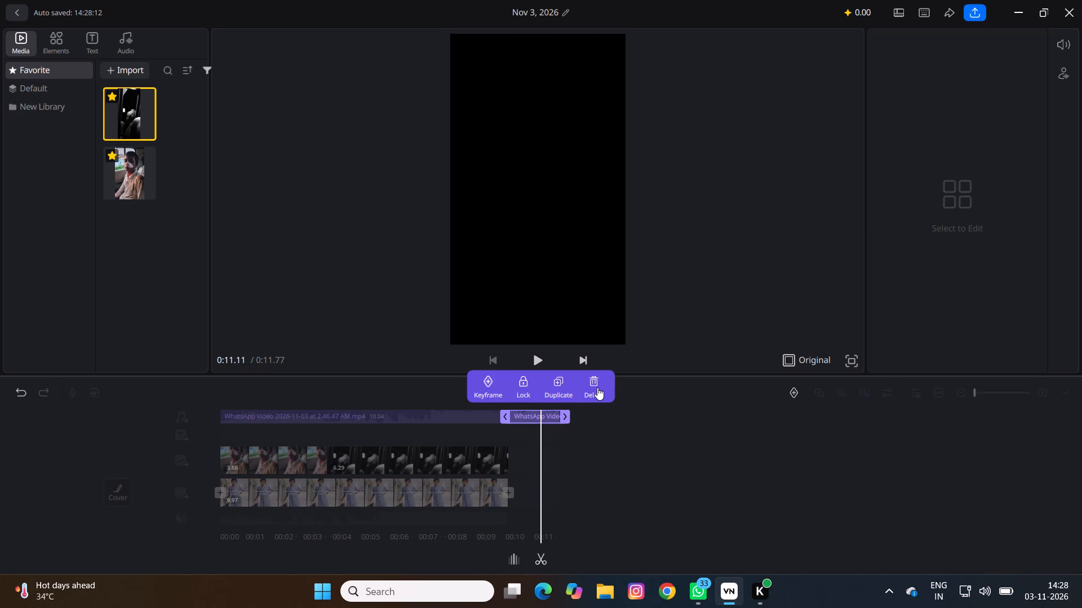
click(597, 387)
click(679, 525)
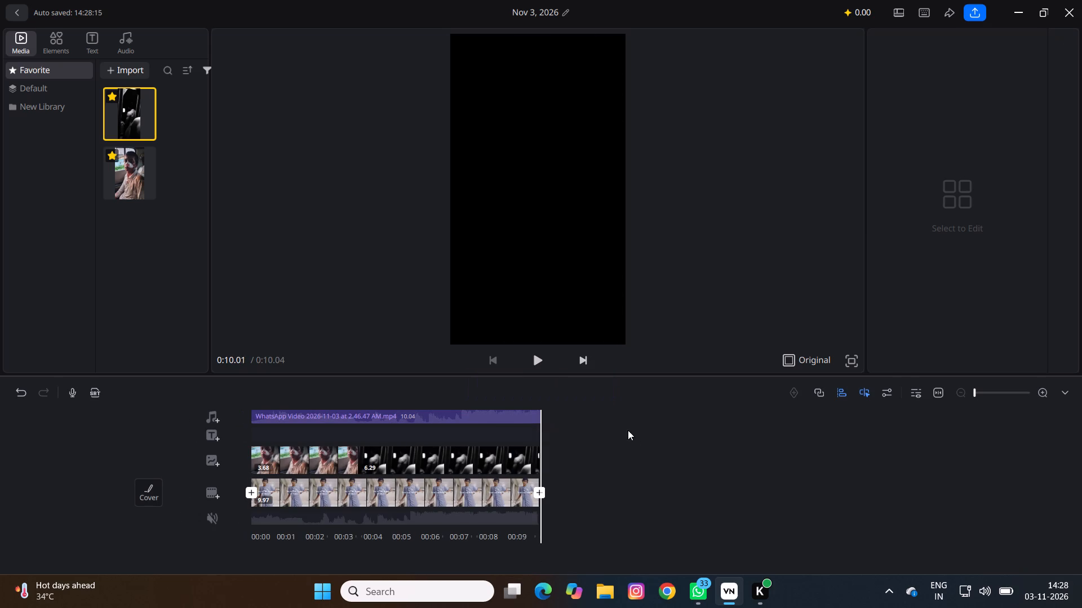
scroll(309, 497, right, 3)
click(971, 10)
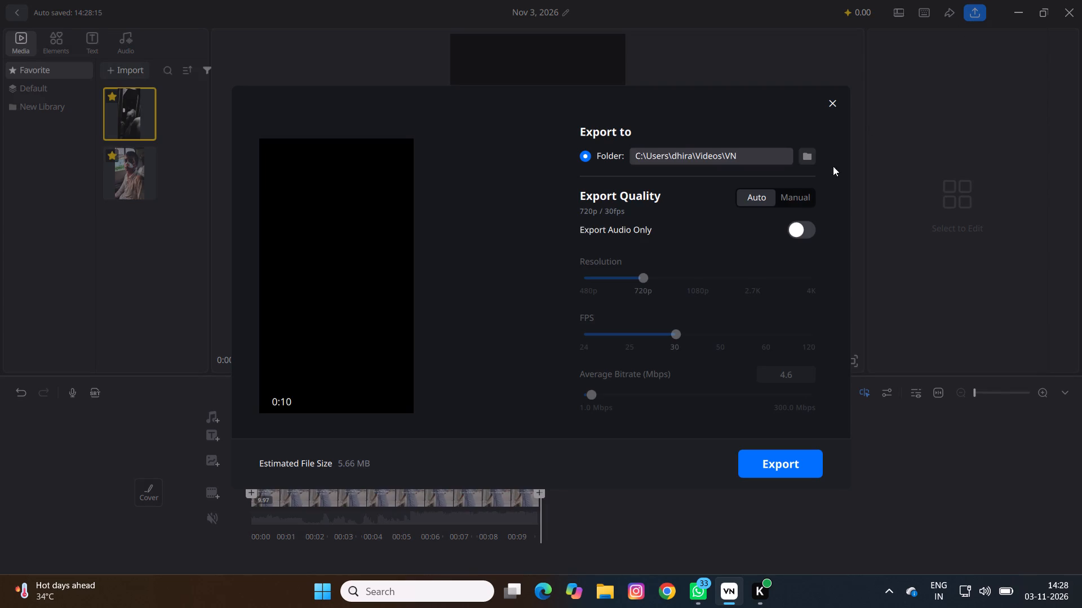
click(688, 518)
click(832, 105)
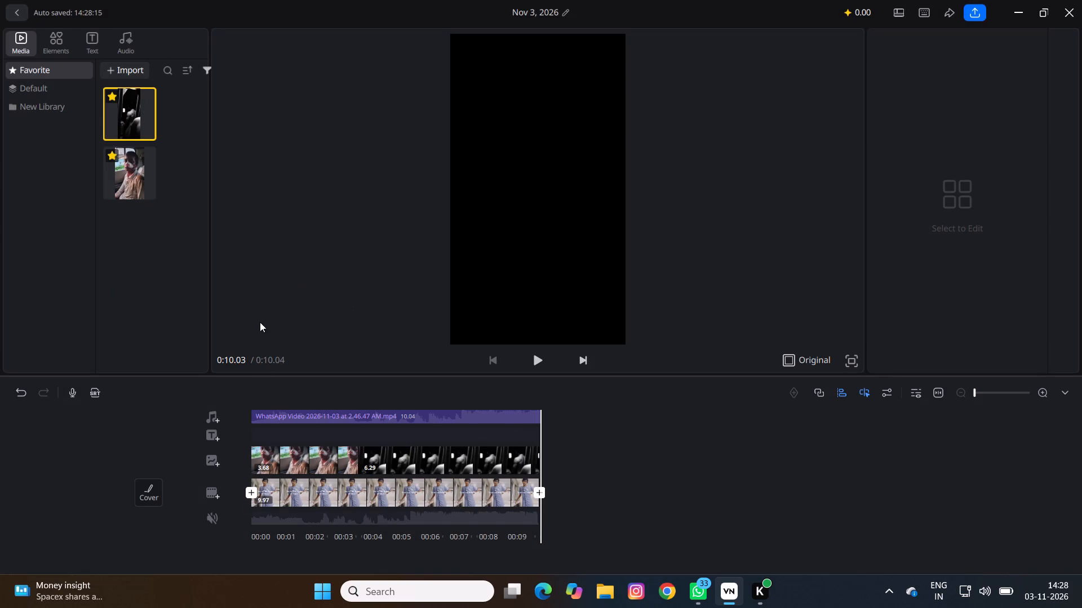
Go back to the beginning of the timeline and change the project's aspect ratio from Original to 4:5.
click(252, 400)
click(260, 400)
click(260, 400)
click(263, 417)
click(263, 417)
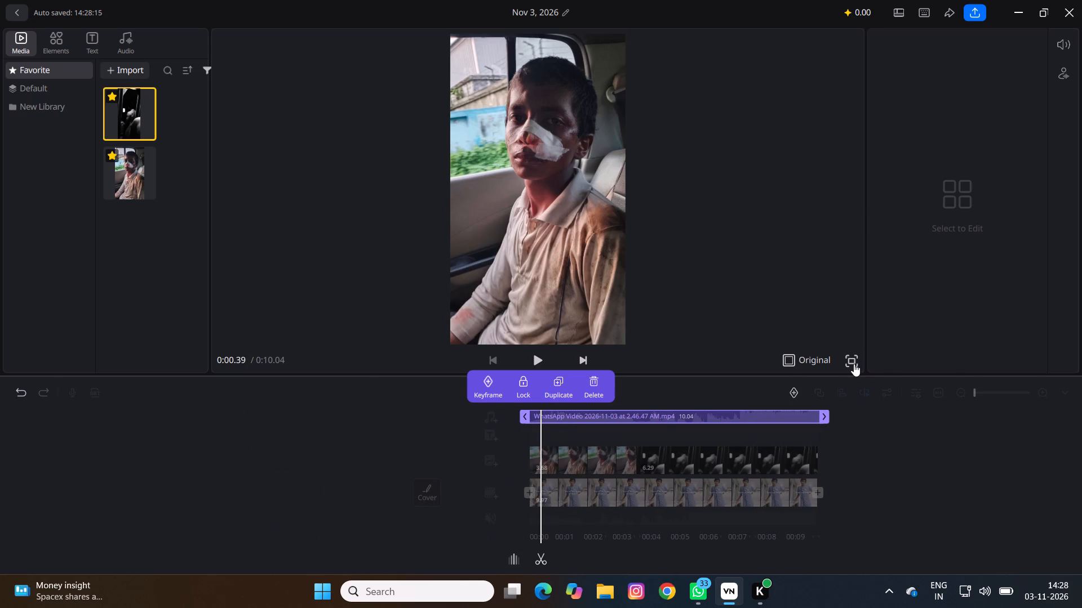
click(797, 364)
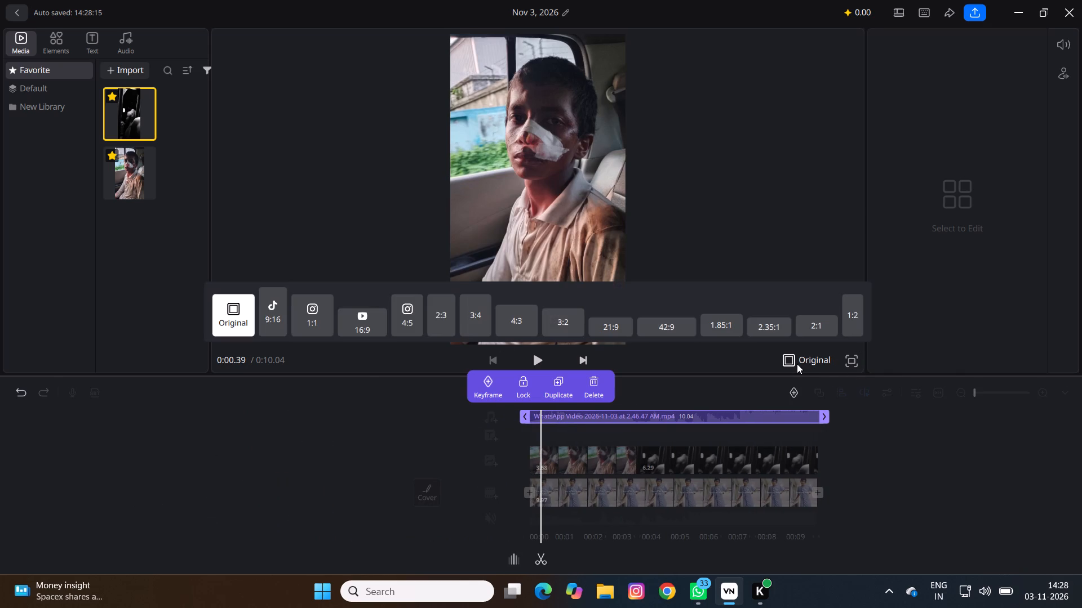
click(411, 303)
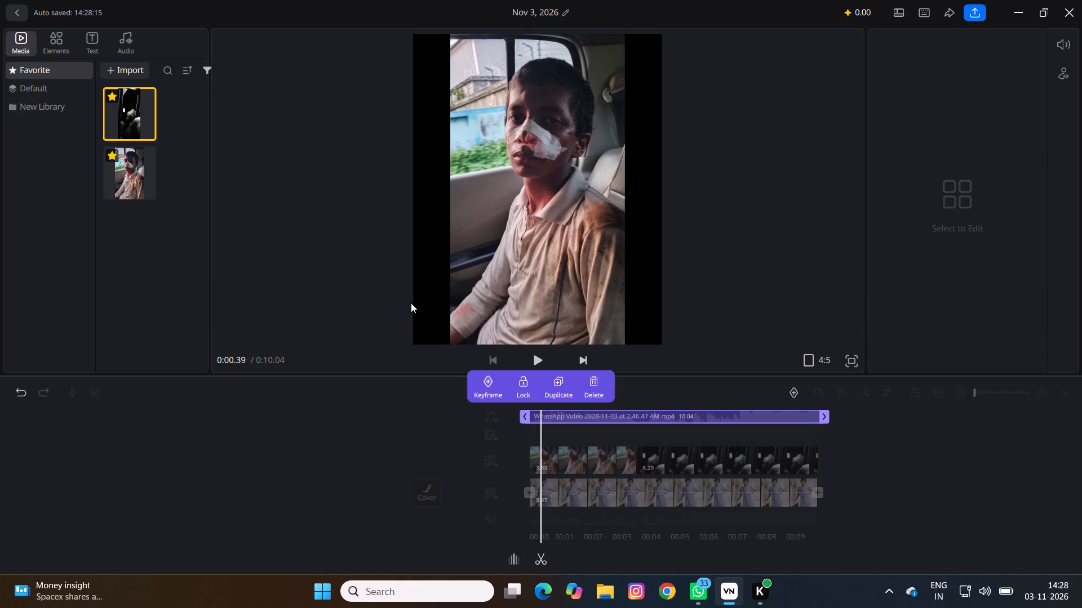
Preview the 4:5 video in full screen from the first photo into the black-and-white photo, and return to the editor.
click(847, 361)
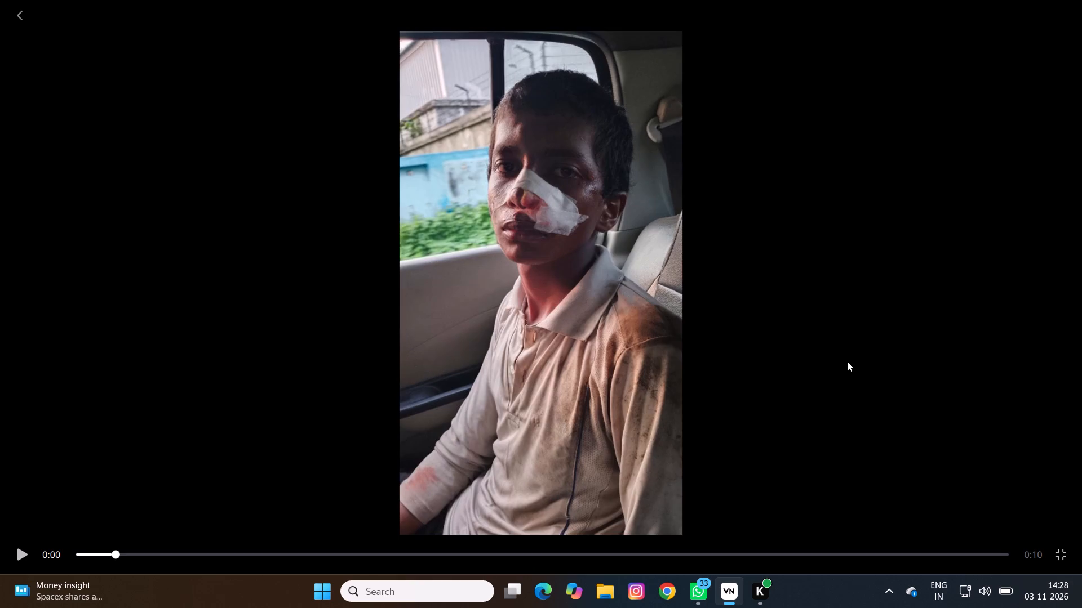
key(space)
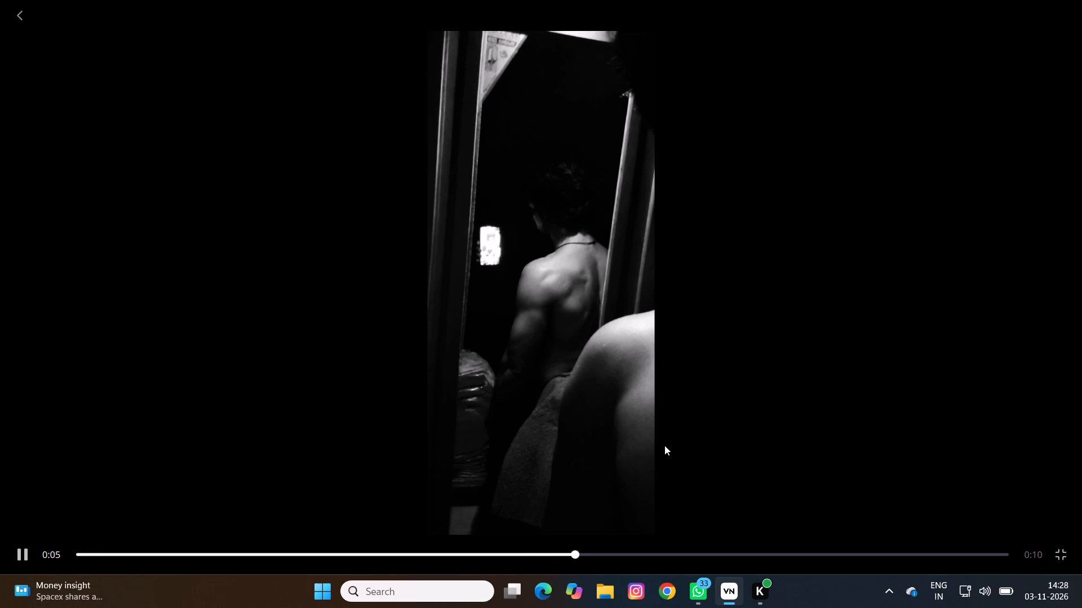
key(space)
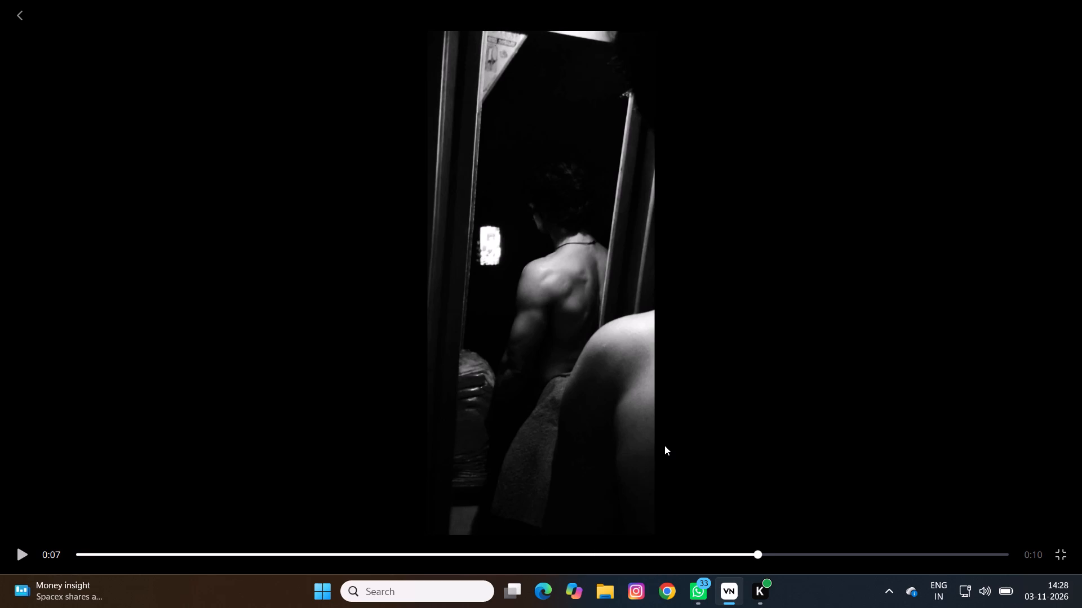
click(1063, 550)
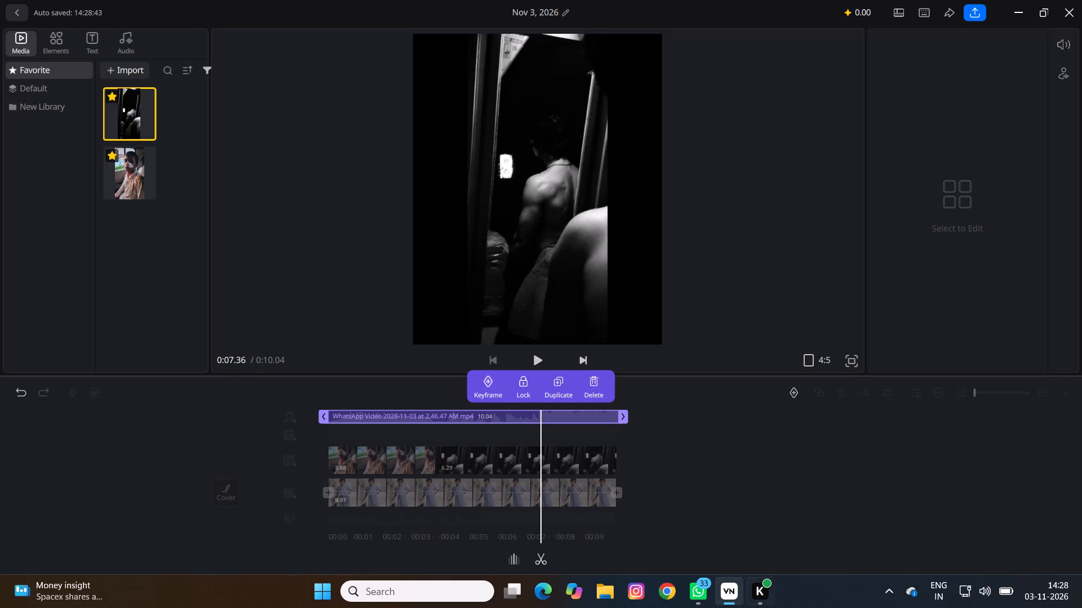
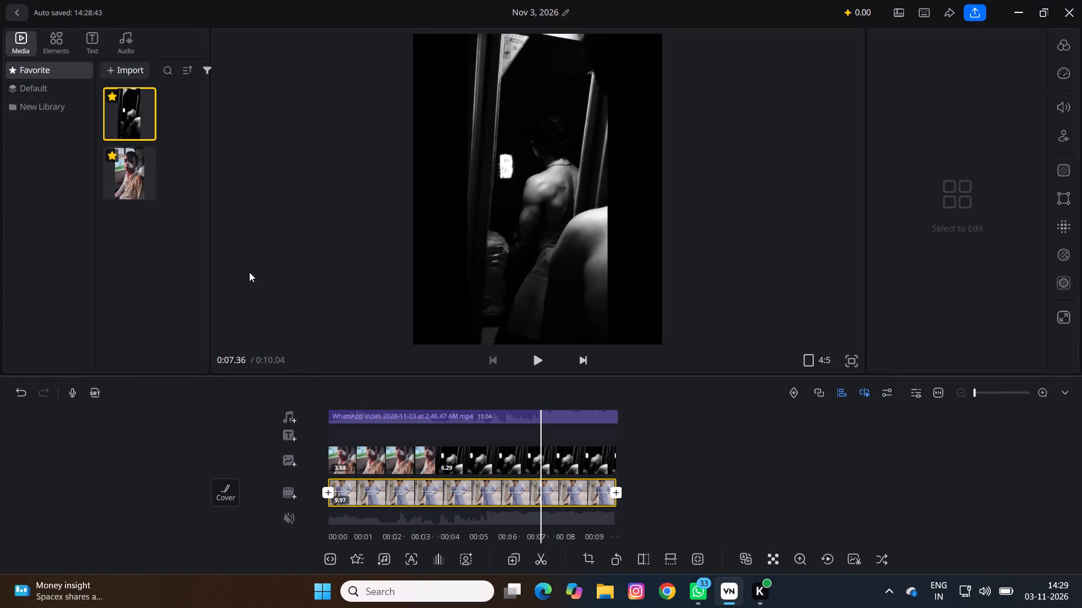
Add a LINE-style default text title at 7.36 s, over the black-and-white photo.
click(97, 44)
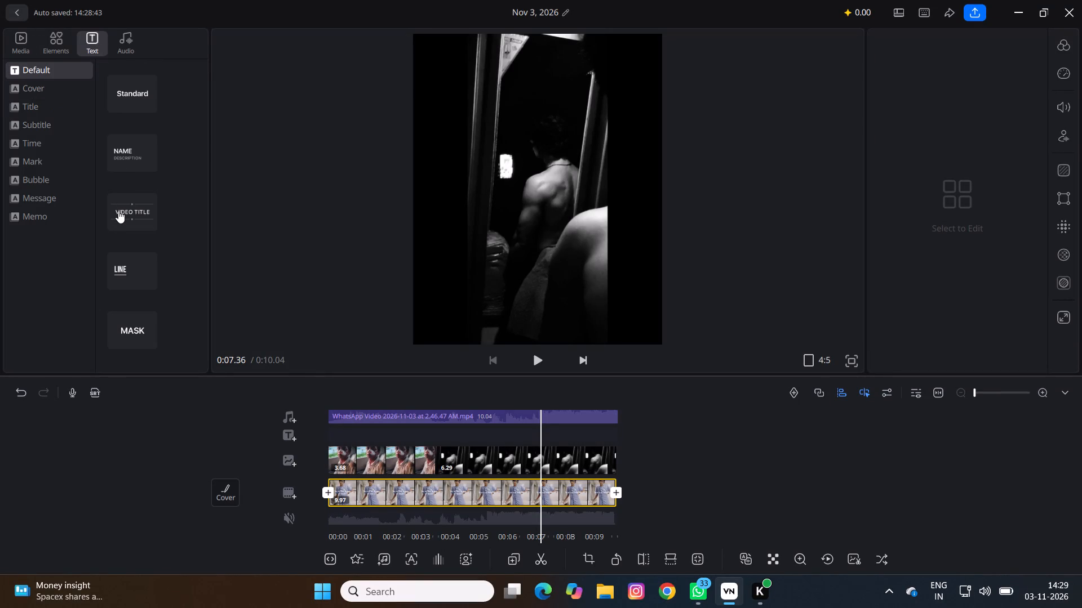
click(146, 276)
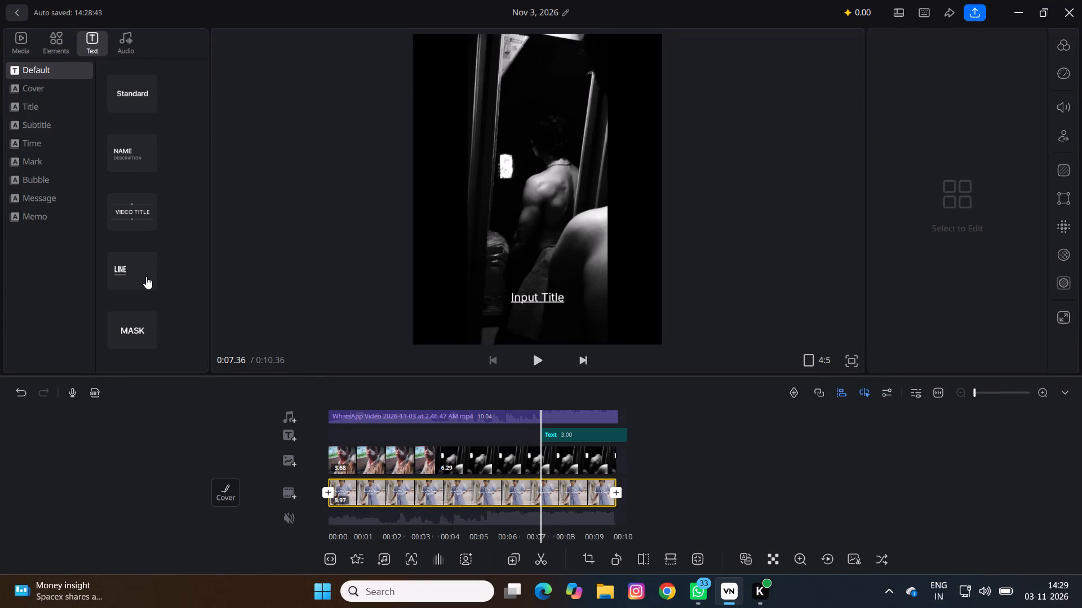
Replace the title's placeholder text with "U will die, Kratos of sparta".
click(565, 436)
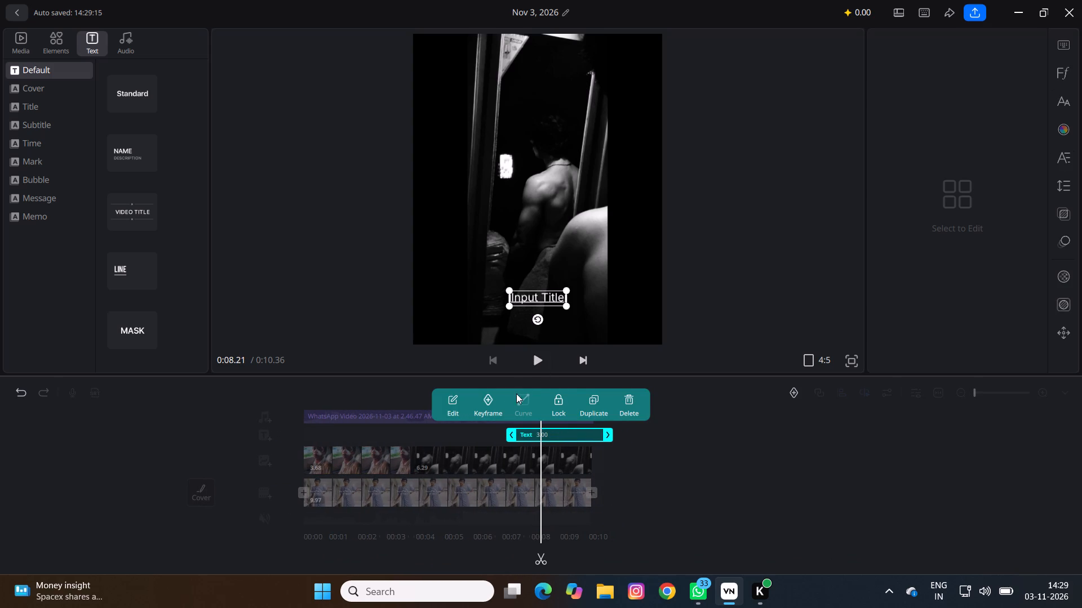
click(458, 405)
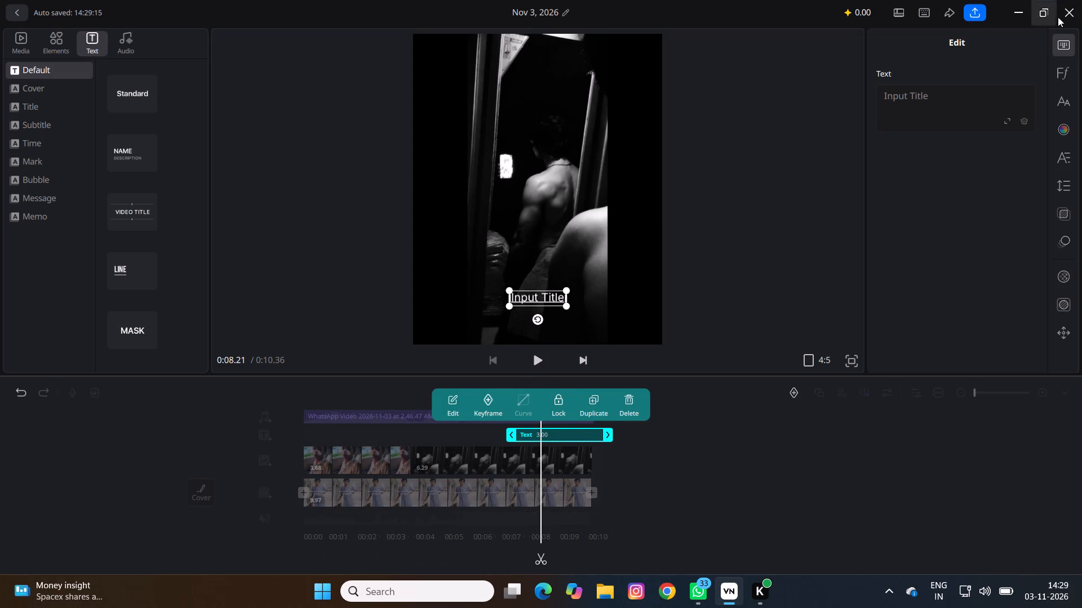
click(955, 95)
key(BackSpace)
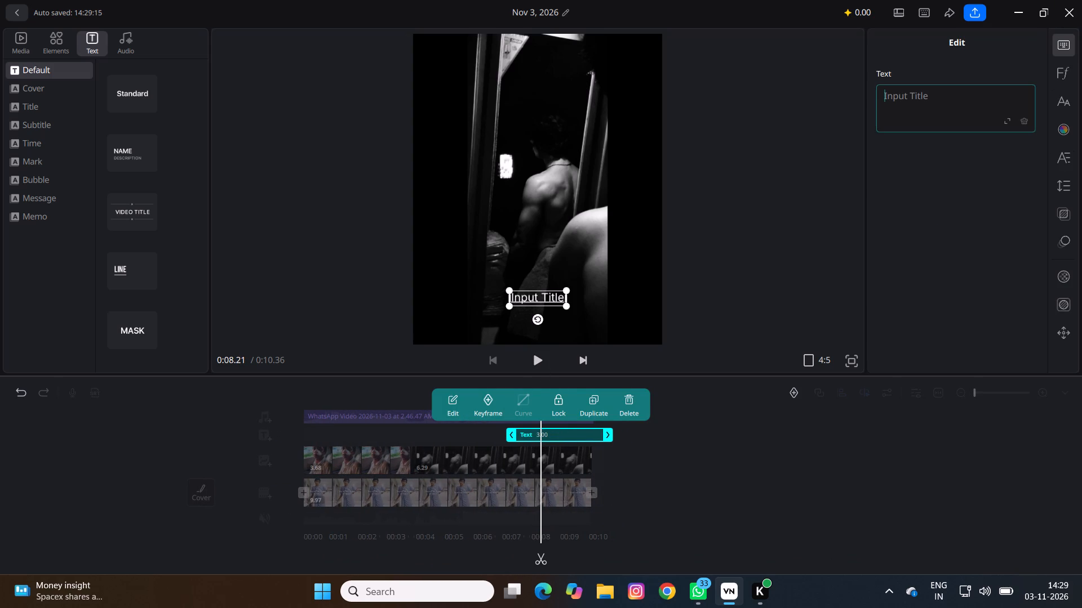
key(BackSpace)
key(BackSpace)
key(u)
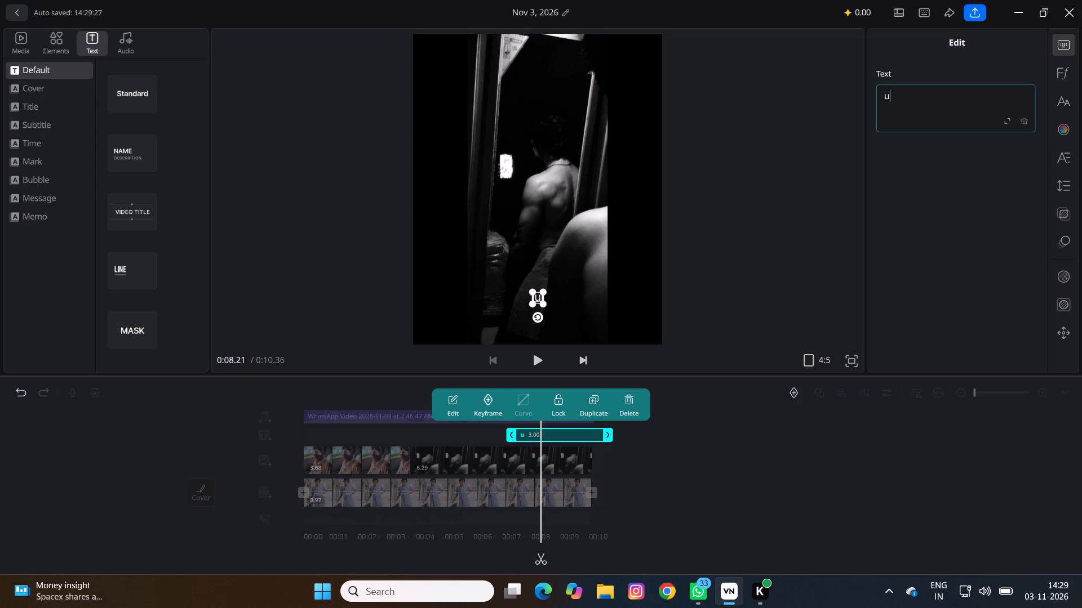
key(BackSpace)
key(BackSpace)
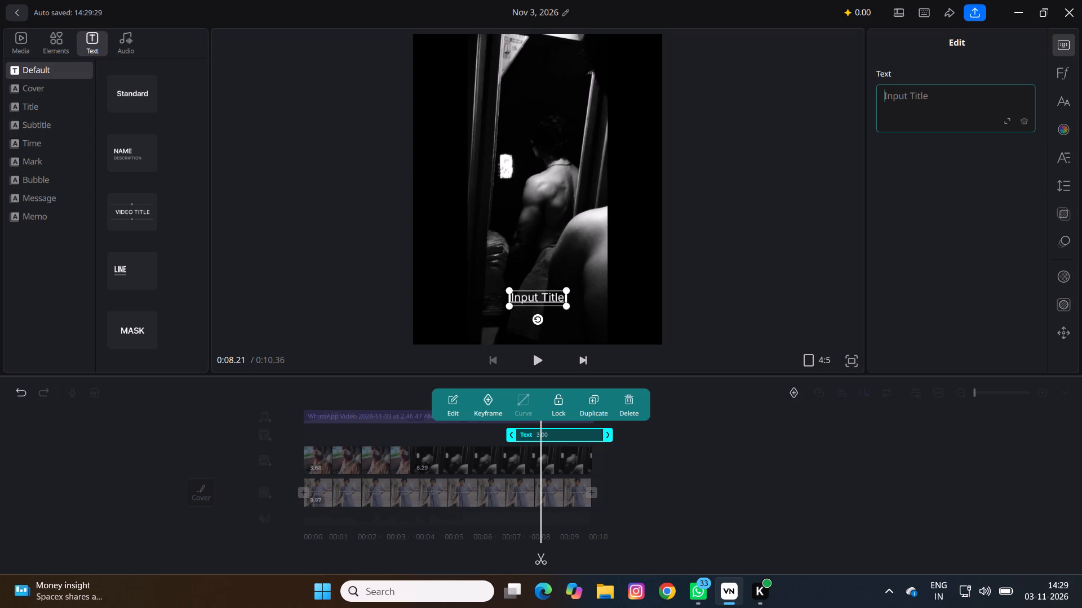
key(space)
text(will)
key(space)
text(die)
key(space)
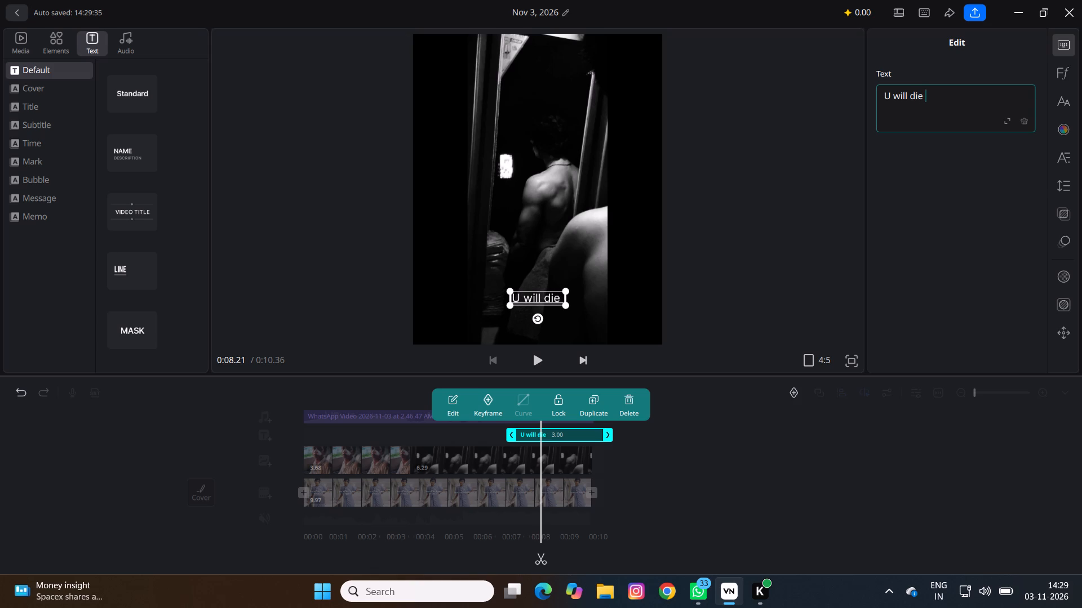
key(BackSpace)
key(comma)
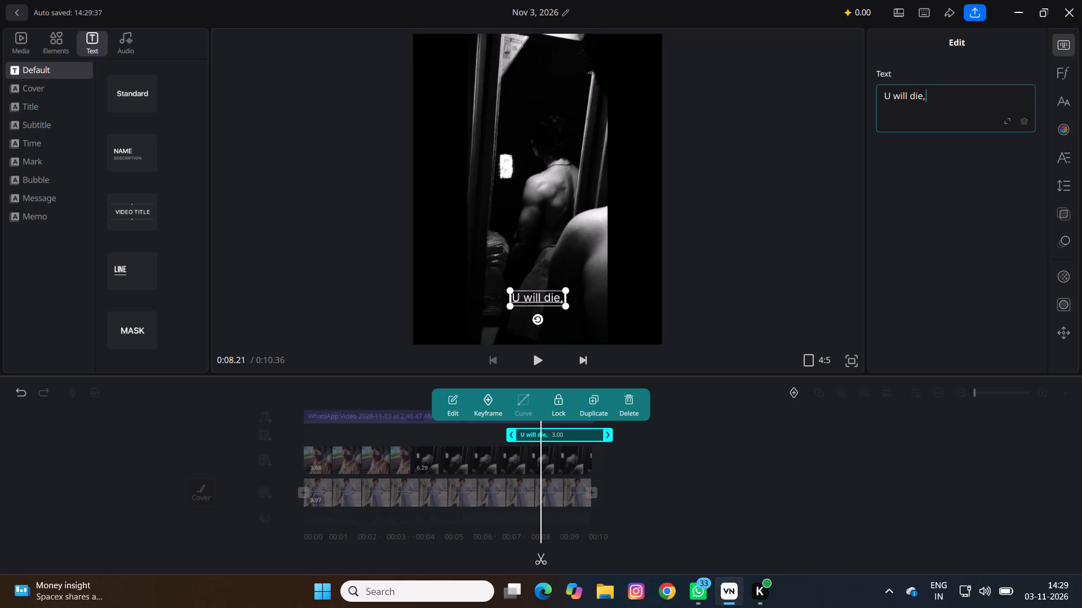
key(space)
text(k)
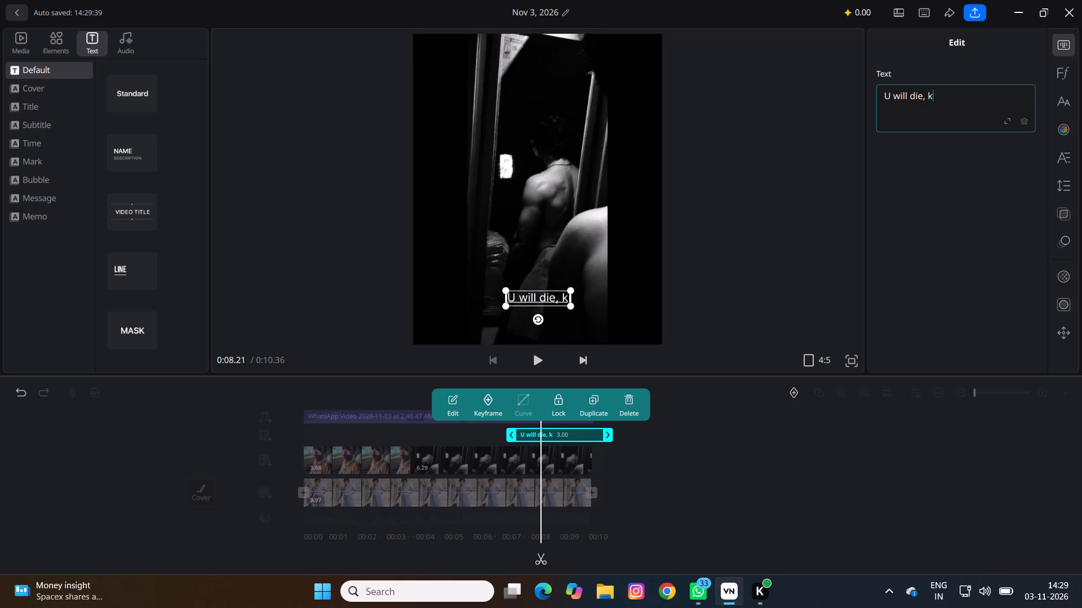
key(BackSpace)
key(k)
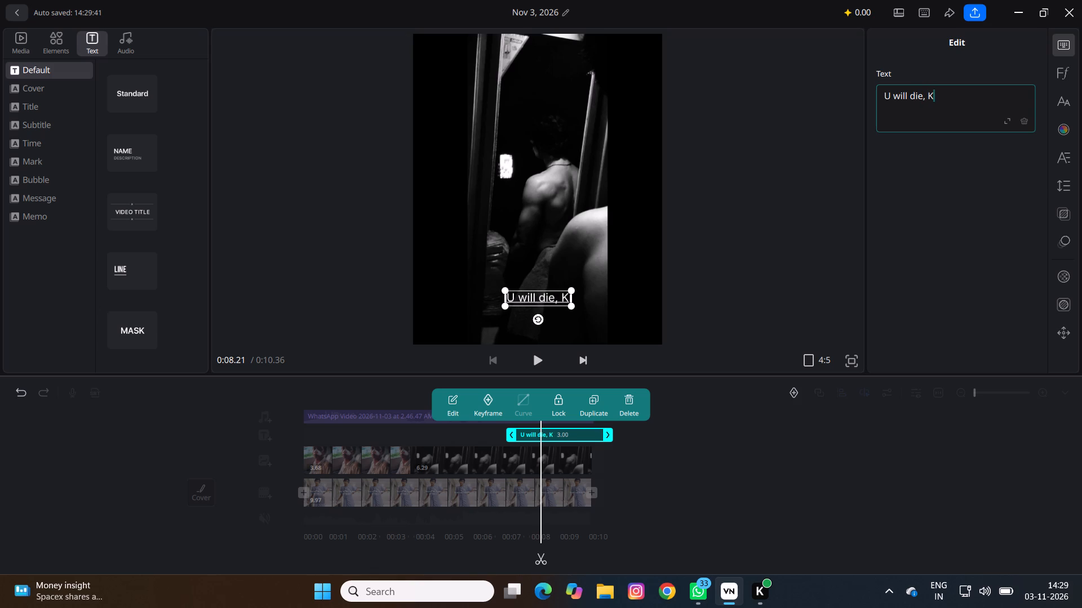
text(tod)
key(BackSpace)
text(s)
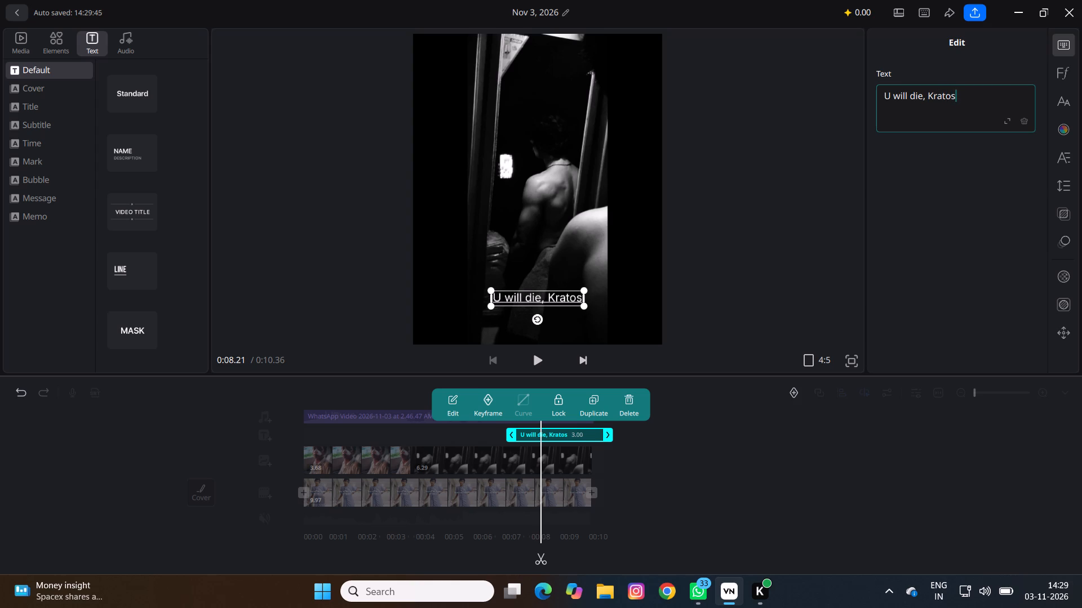
key(space)
text(of sparta)
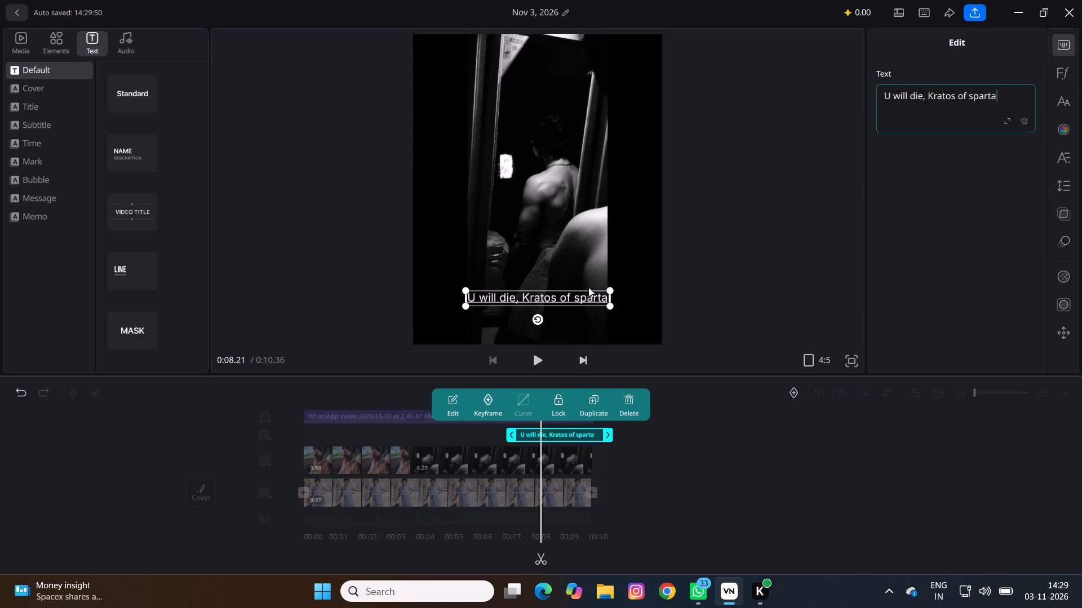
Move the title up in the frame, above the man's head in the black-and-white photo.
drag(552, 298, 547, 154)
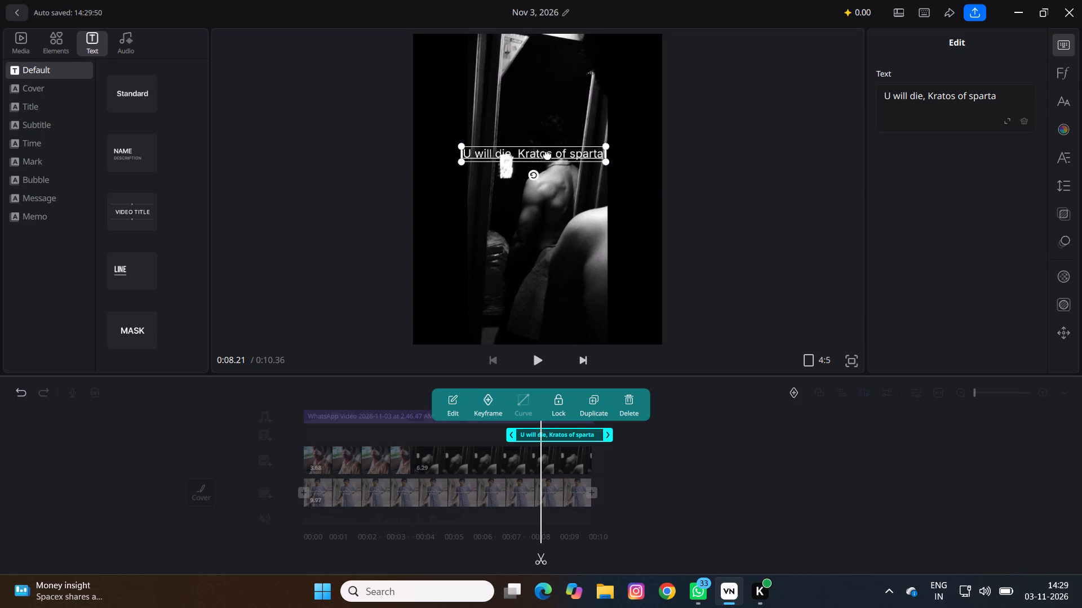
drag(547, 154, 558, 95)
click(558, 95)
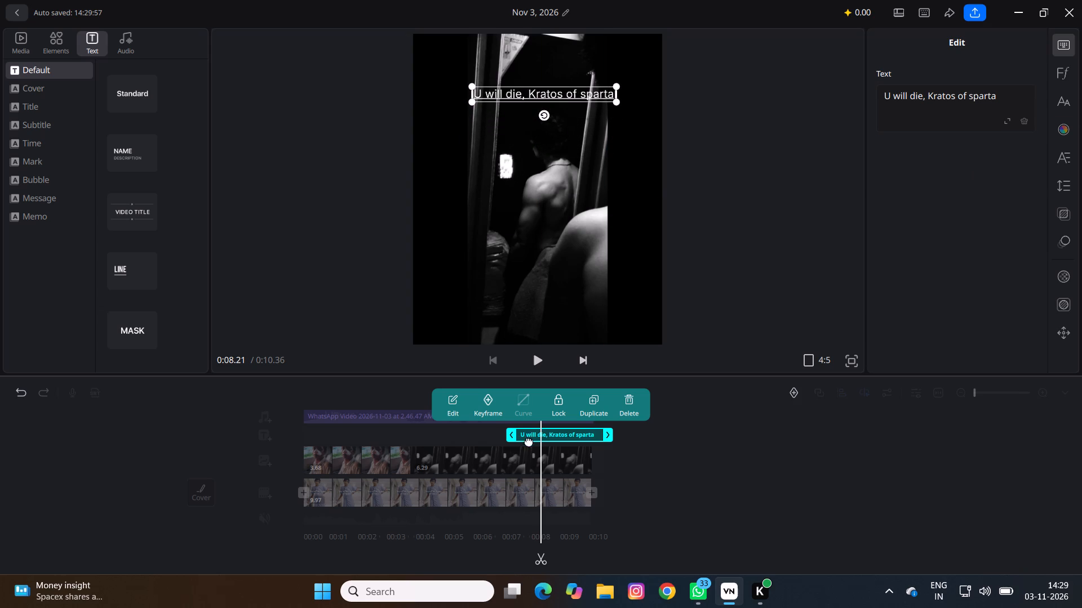
Shift the title clip on the timeline to the very start, over the first photo.
drag(538, 439, 317, 445)
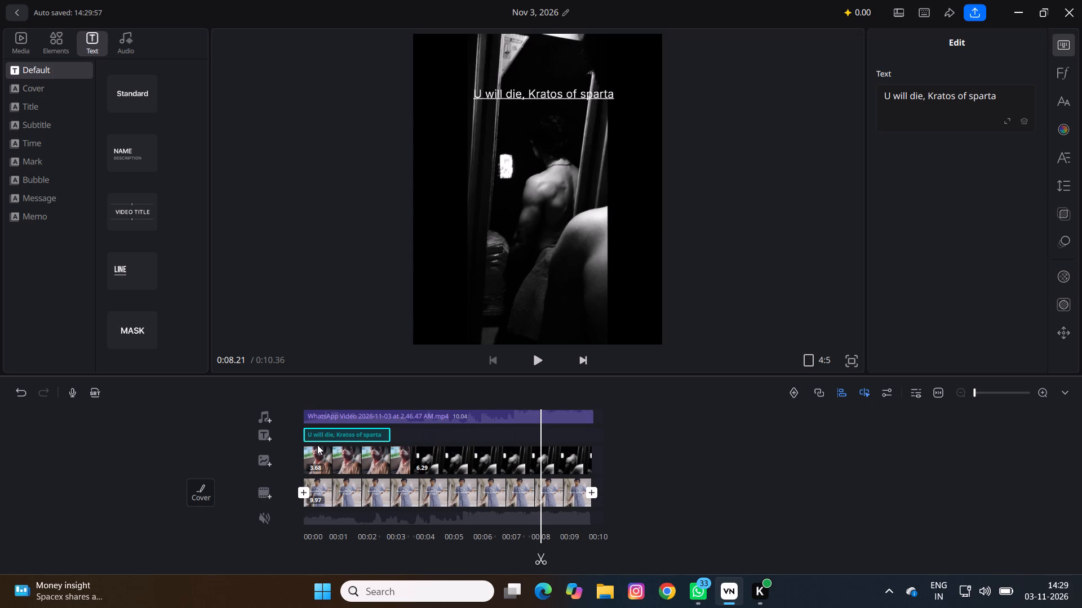
drag(317, 445, 316, 445)
click(752, 467)
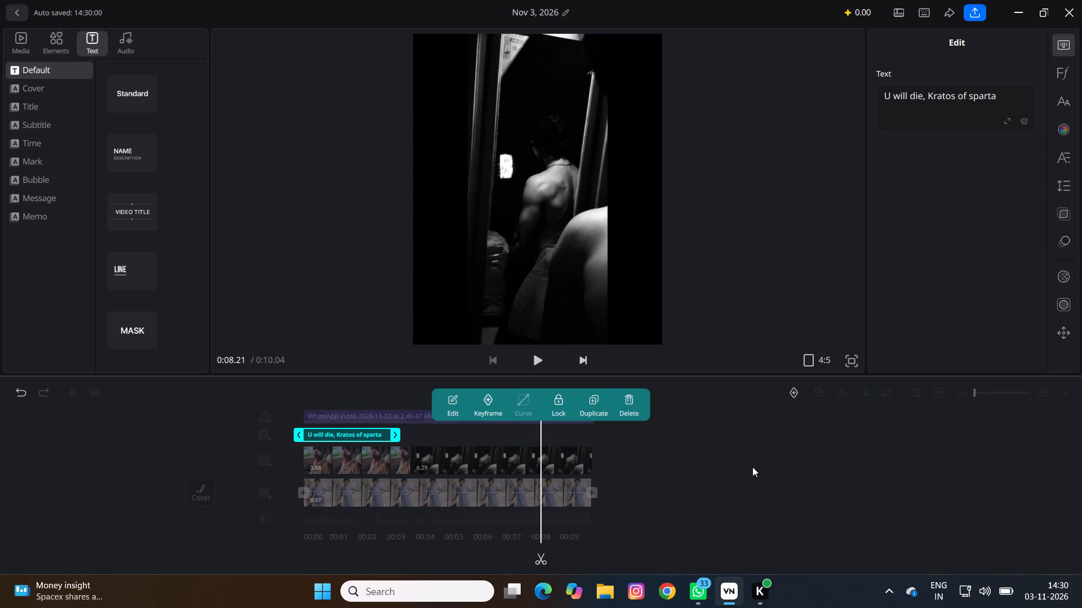
Try several heights for the title over the first photo and place it just below the face, near the frame's centre.
click(341, 433)
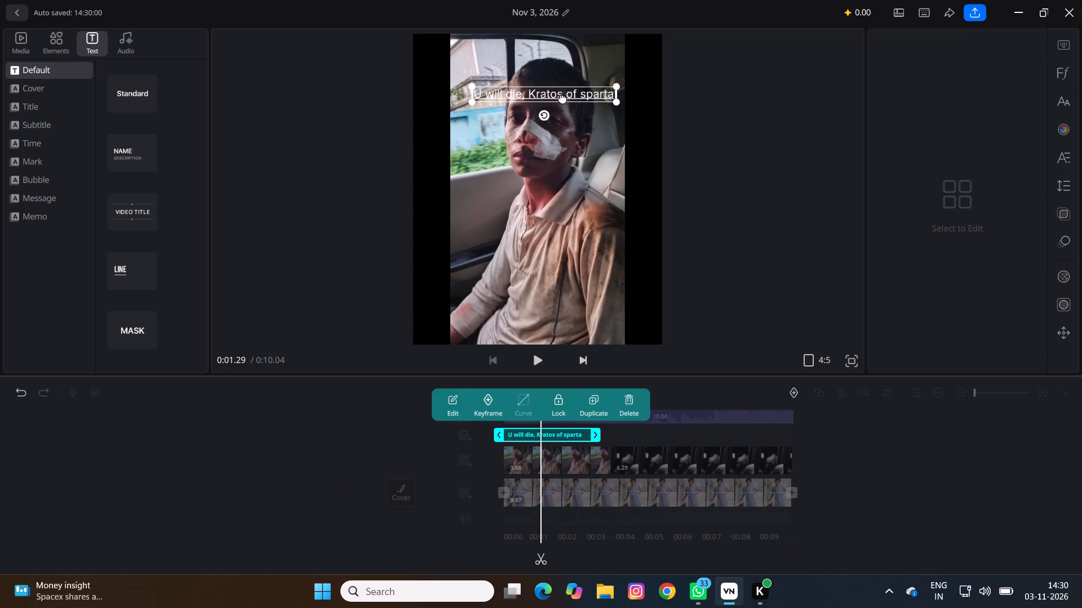
drag(562, 98, 559, 60)
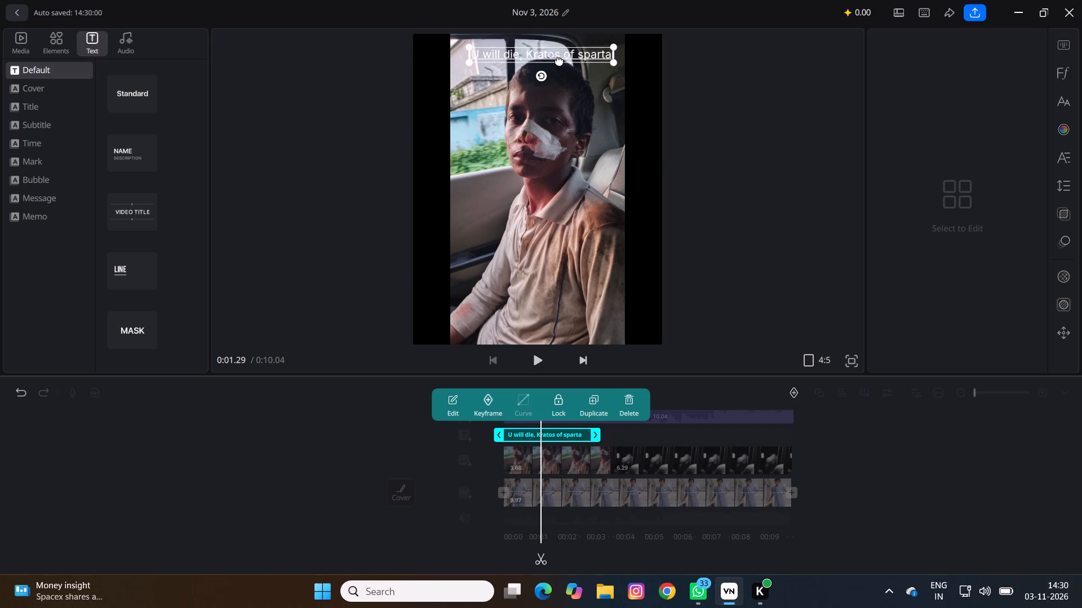
drag(559, 60, 556, 78)
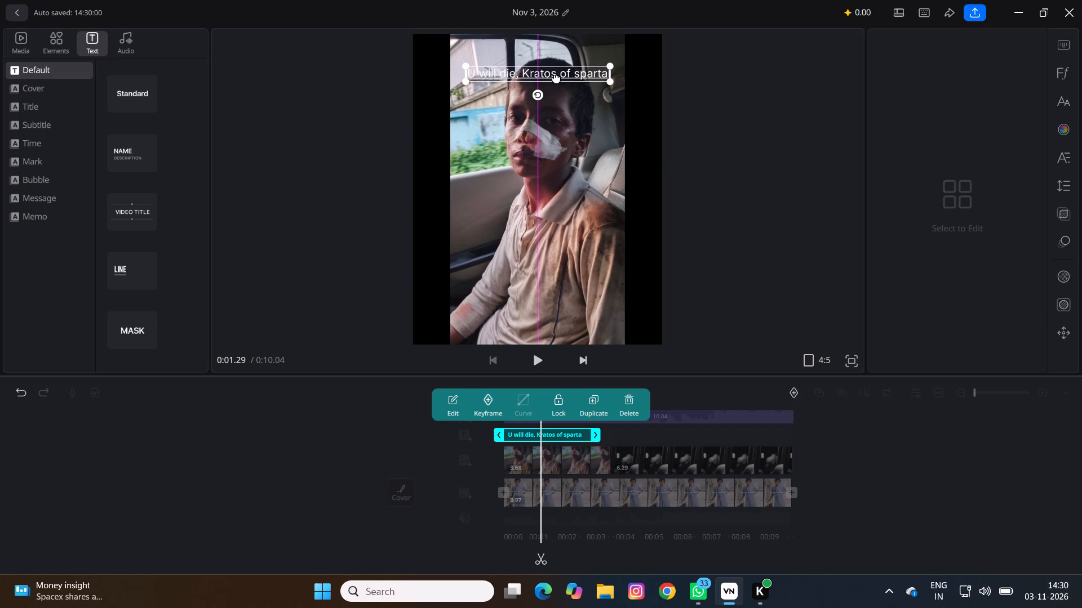
drag(556, 78, 564, 254)
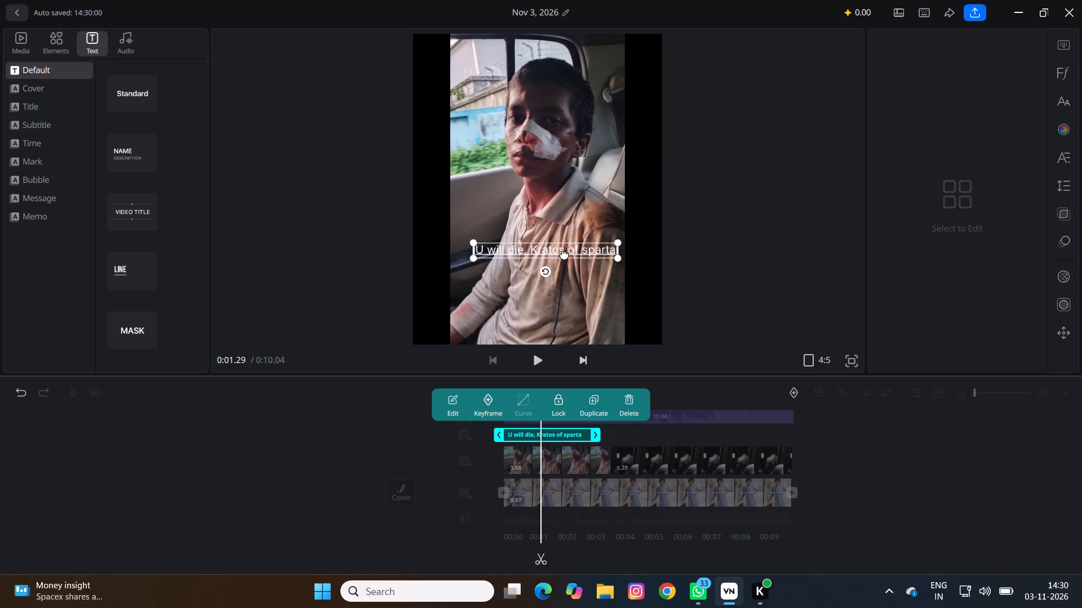
drag(564, 254, 560, 191)
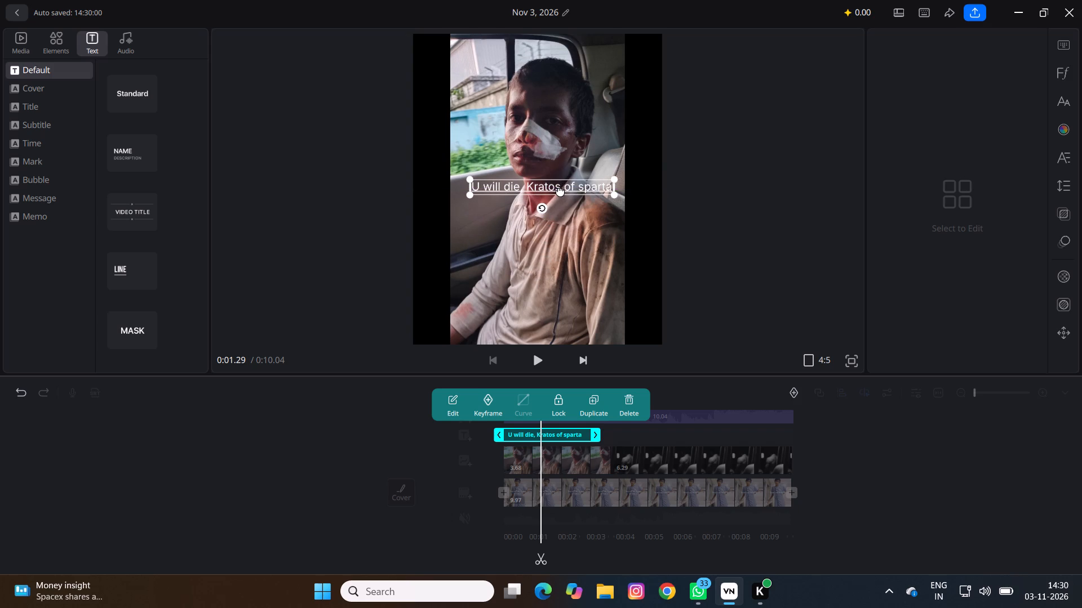
drag(560, 191, 561, 117)
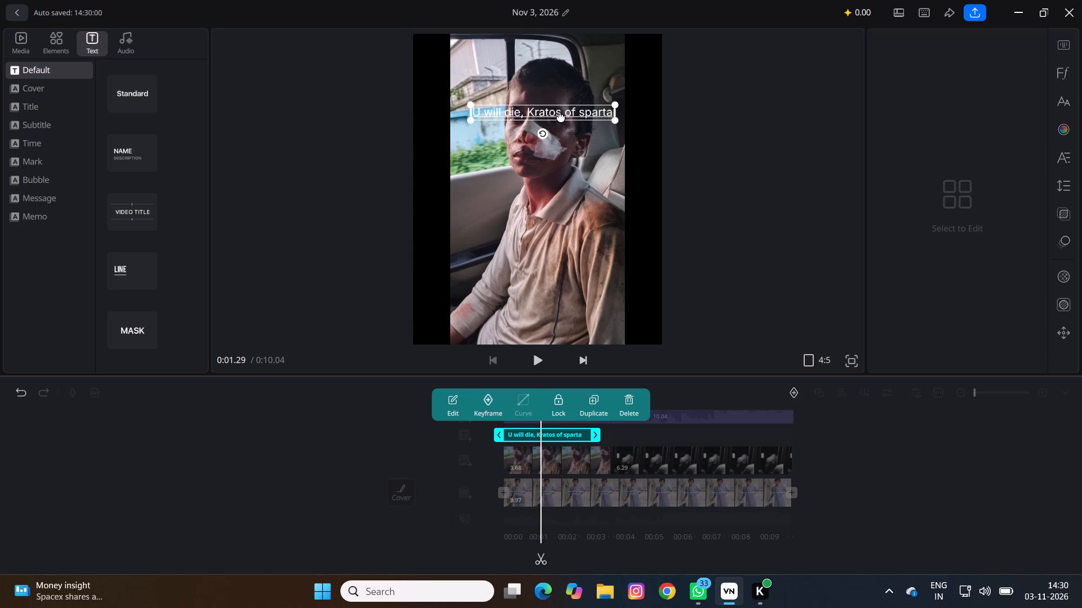
drag(561, 117, 557, 102)
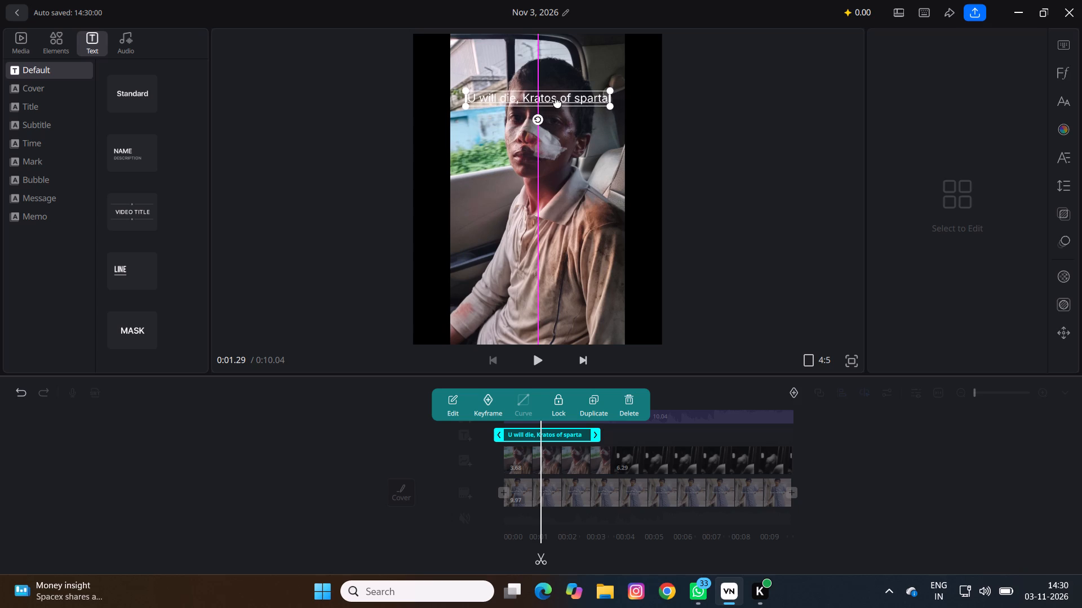
drag(557, 102, 568, 179)
drag(568, 179, 561, 241)
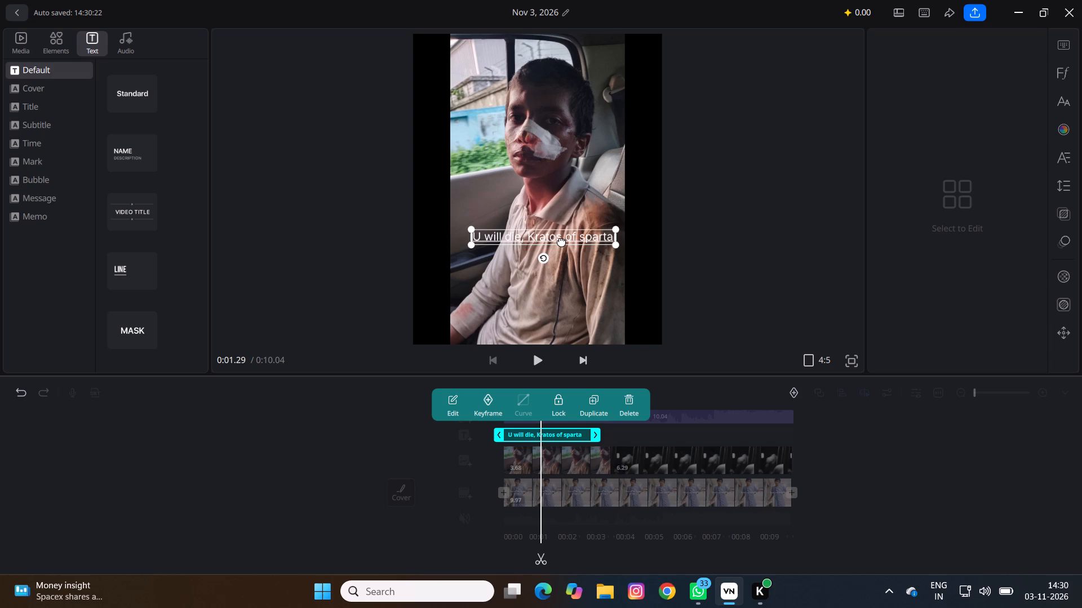
drag(561, 241, 563, 183)
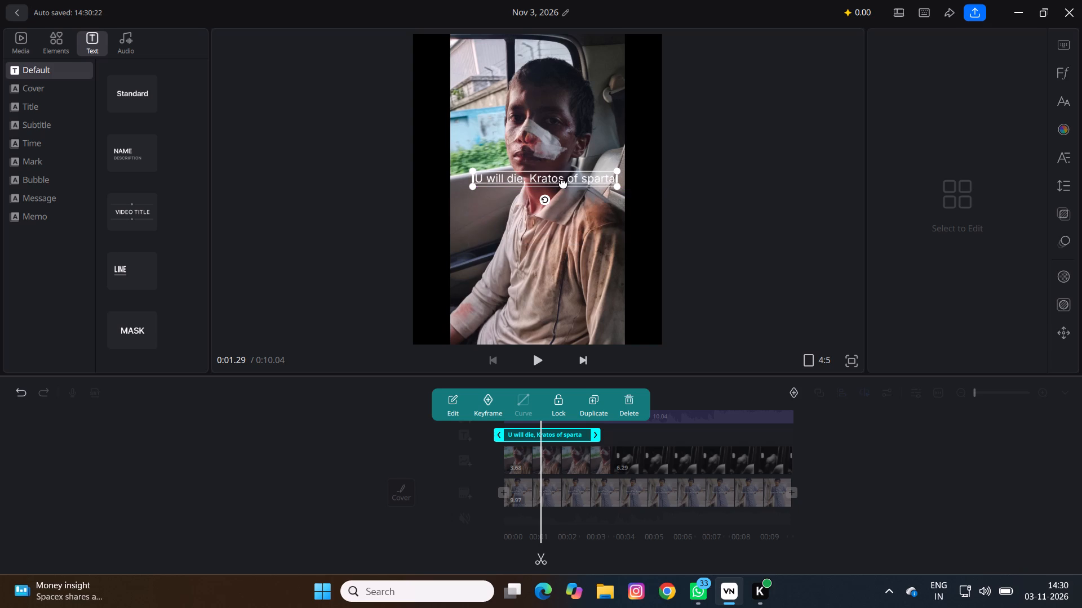
drag(563, 183, 559, 191)
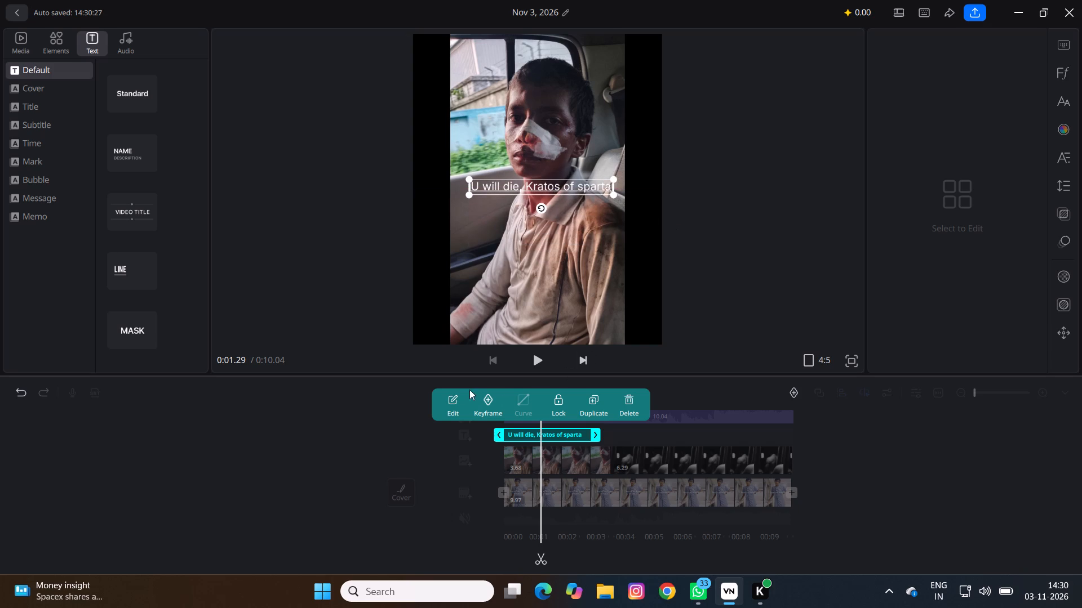
Try the Inter Medium Italic, Semi Bold Italic and SemiBold fonts on the title, and settle on ExtraBold.
click(450, 405)
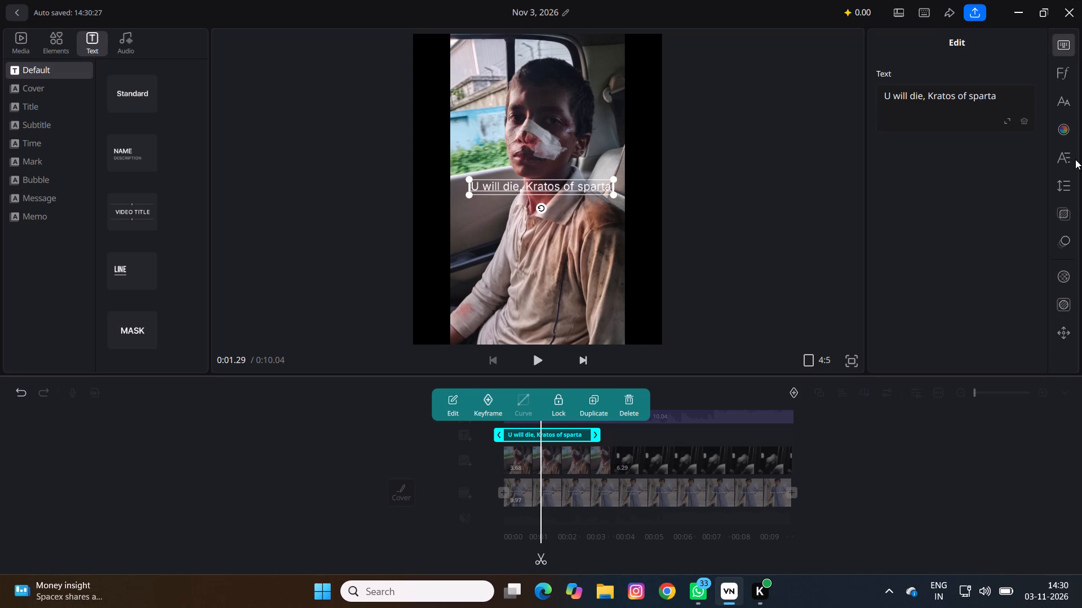
click(1054, 70)
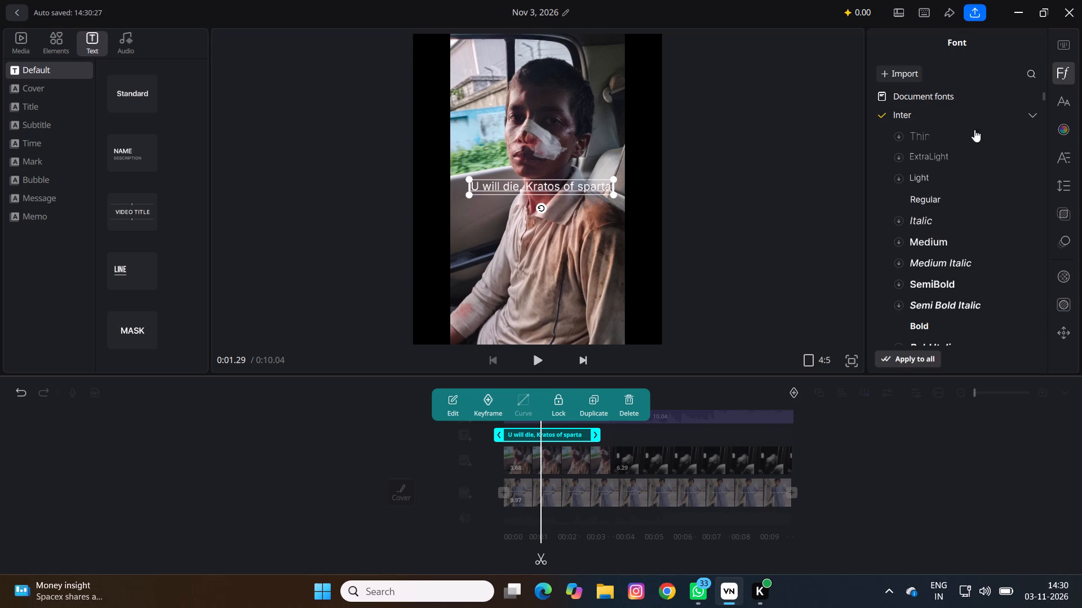
click(943, 258)
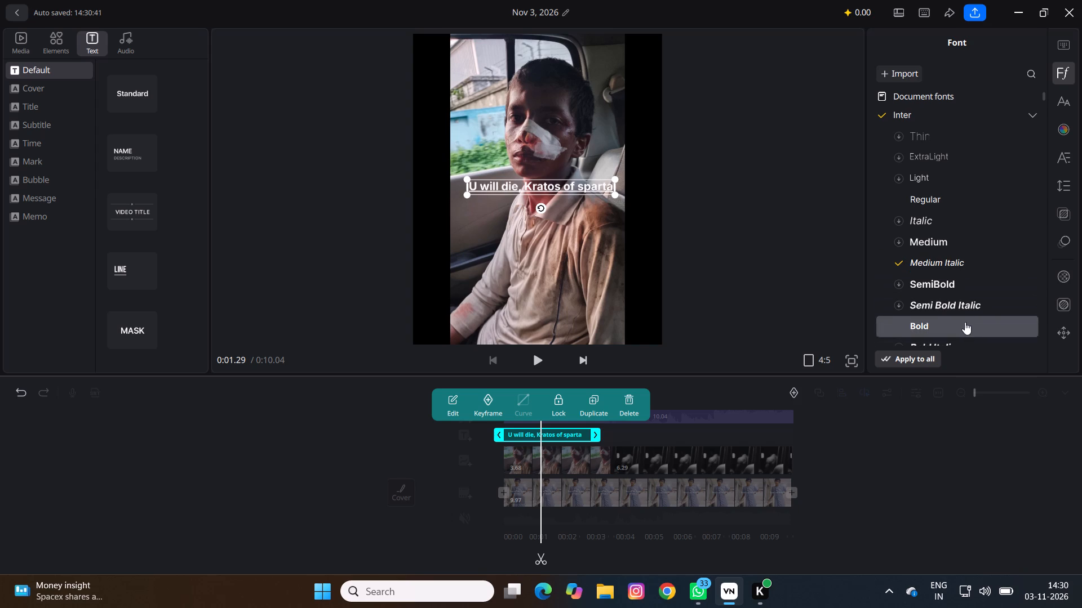
click(959, 304)
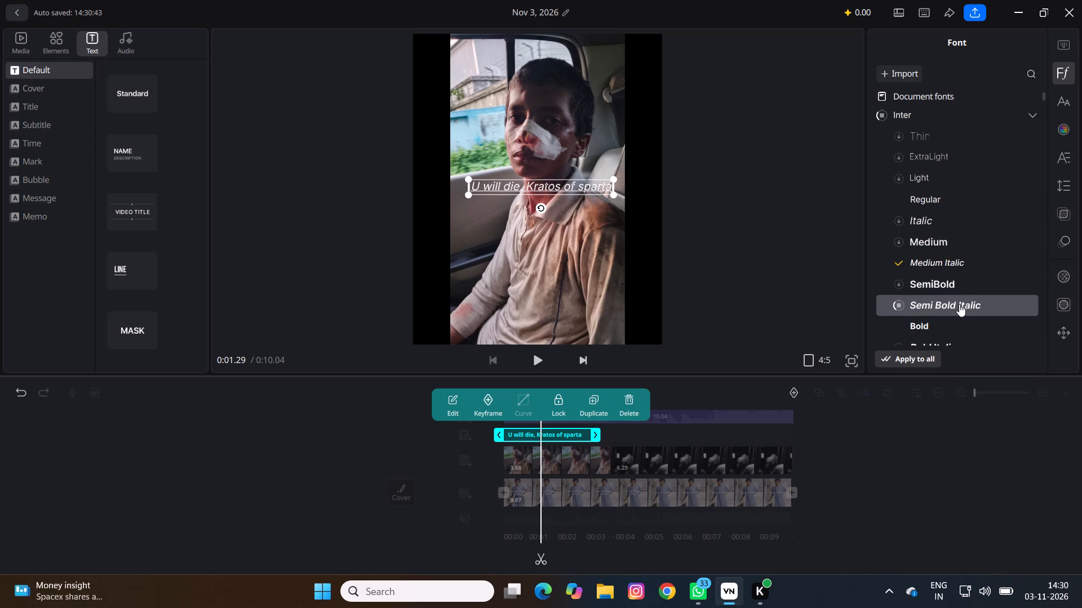
click(959, 287)
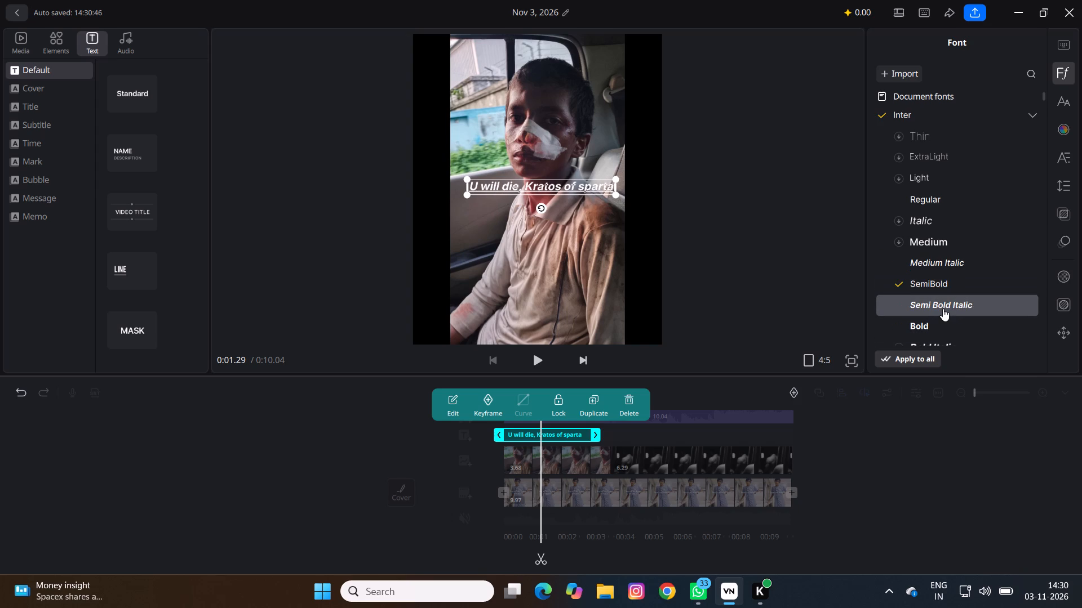
scroll(943, 309, down, 3)
click(954, 281)
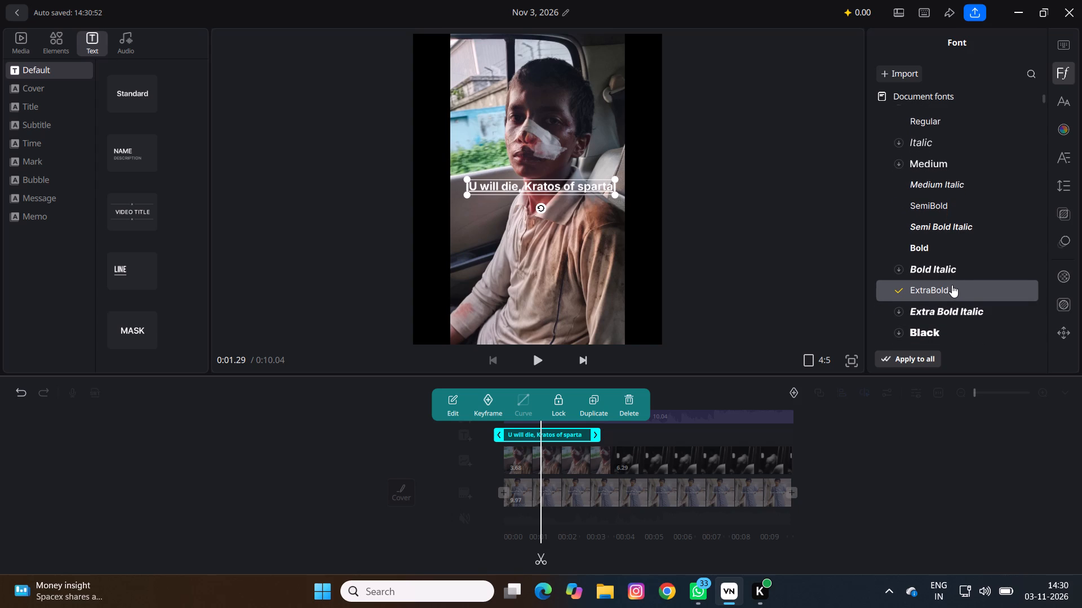
Try the Extra Bold Italic font on the title, and settle on Black.
click(952, 285)
click(941, 315)
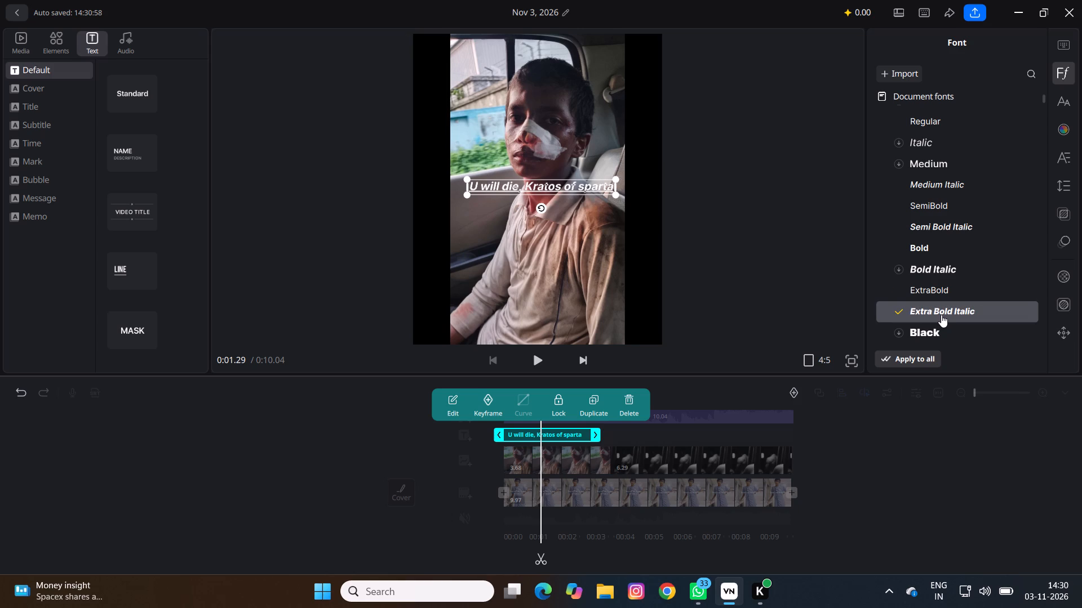
click(935, 339)
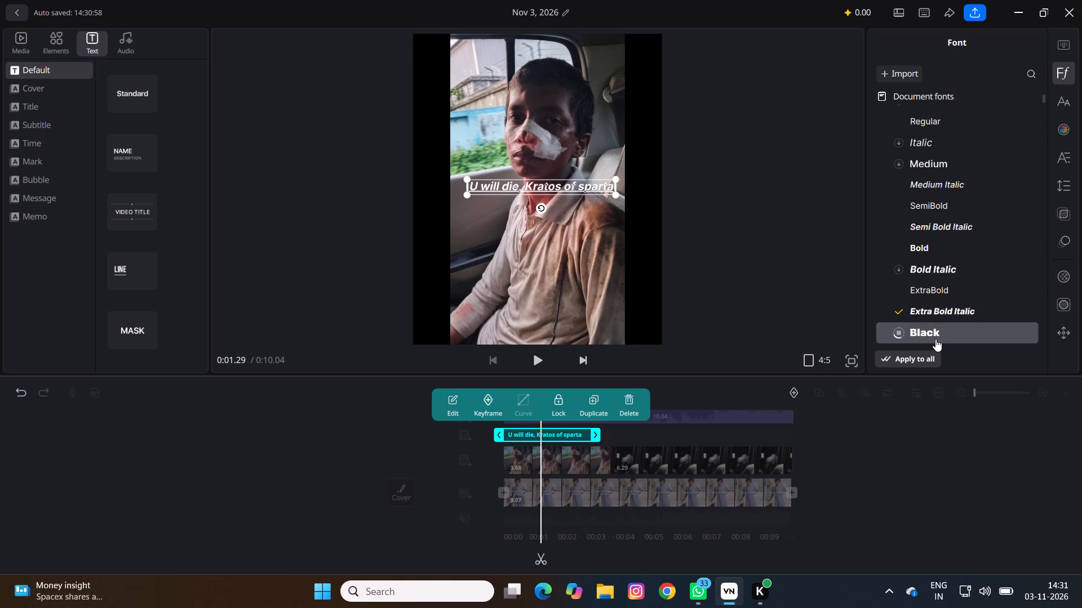
scroll(935, 339, down, 1)
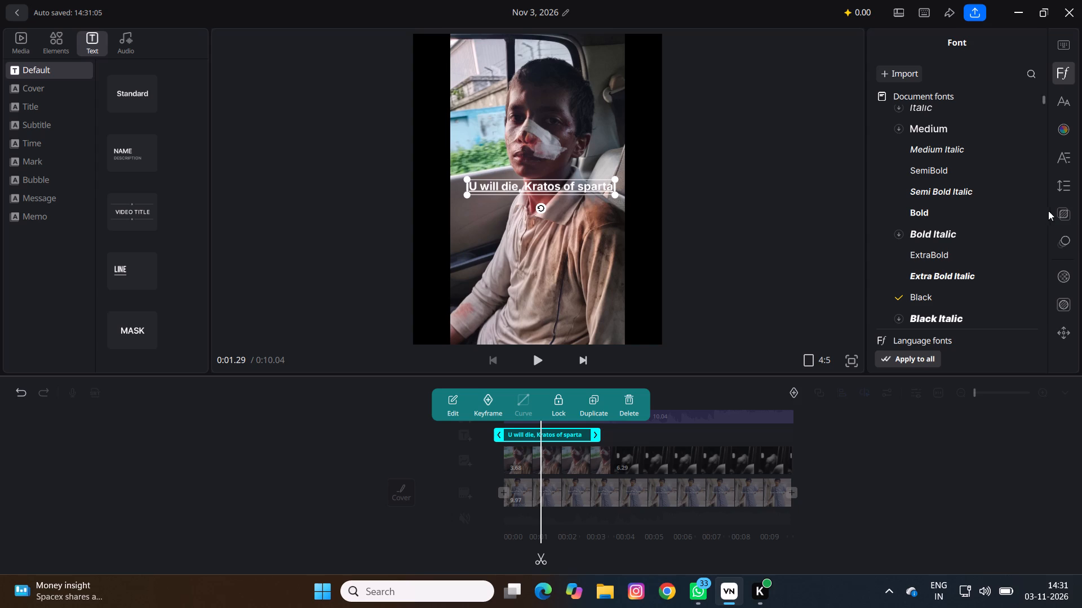
Try the black-on-white colour style on the title, and settle on white FFFFFF text with a black 000000 stroke.
click(1059, 129)
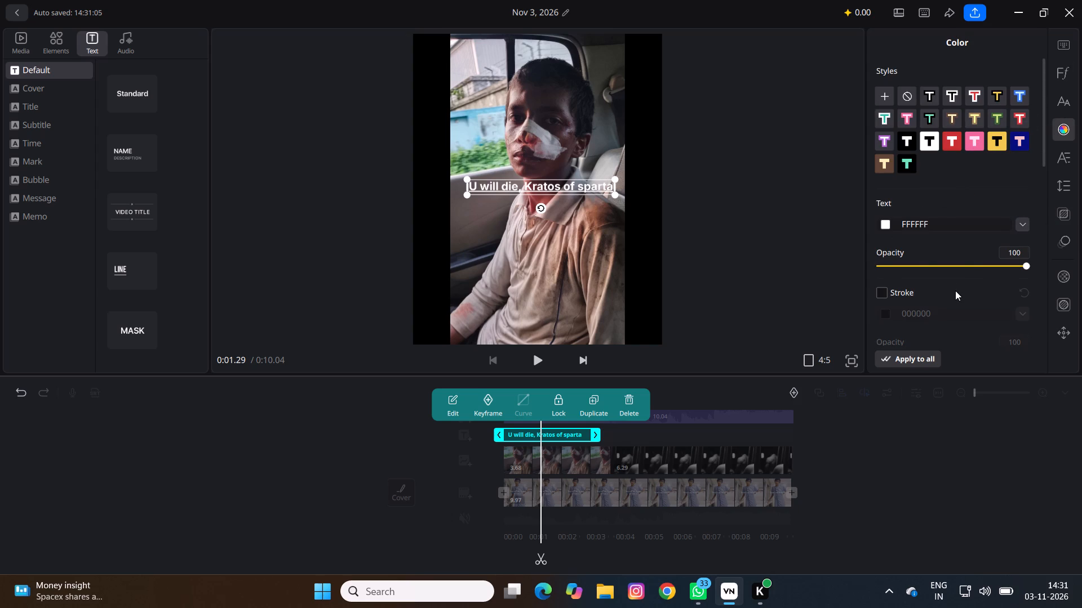
scroll(946, 286, down, 4)
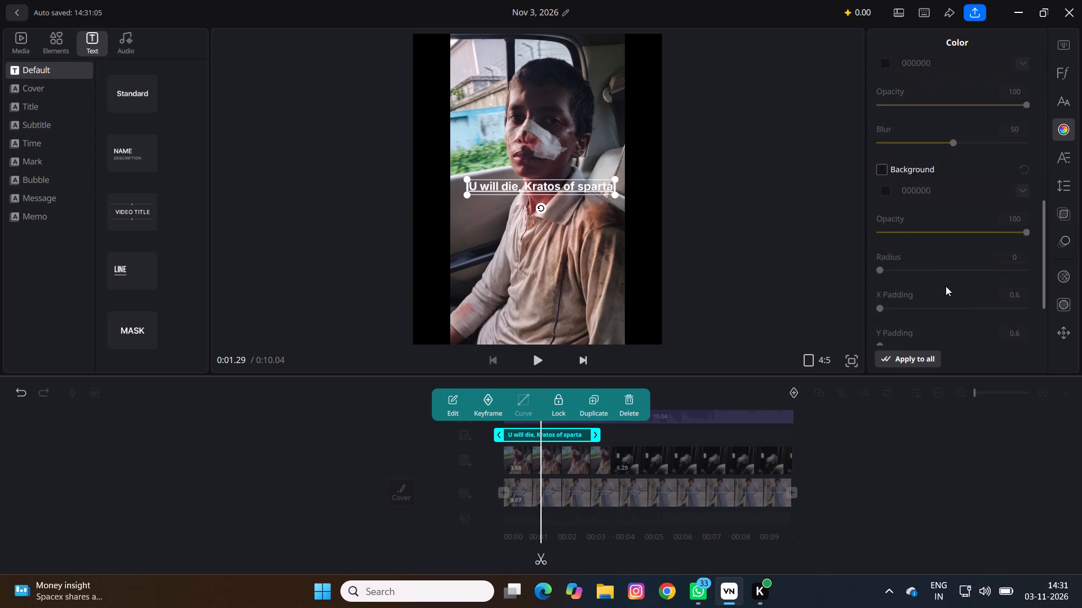
scroll(946, 286, down, 3)
scroll(946, 286, up, 11)
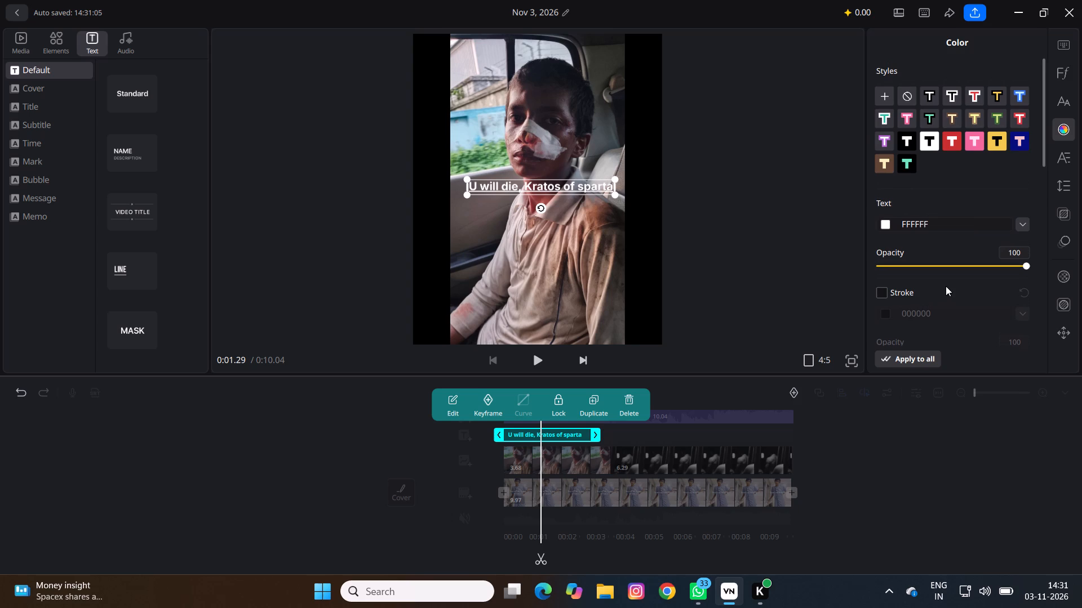
click(930, 142)
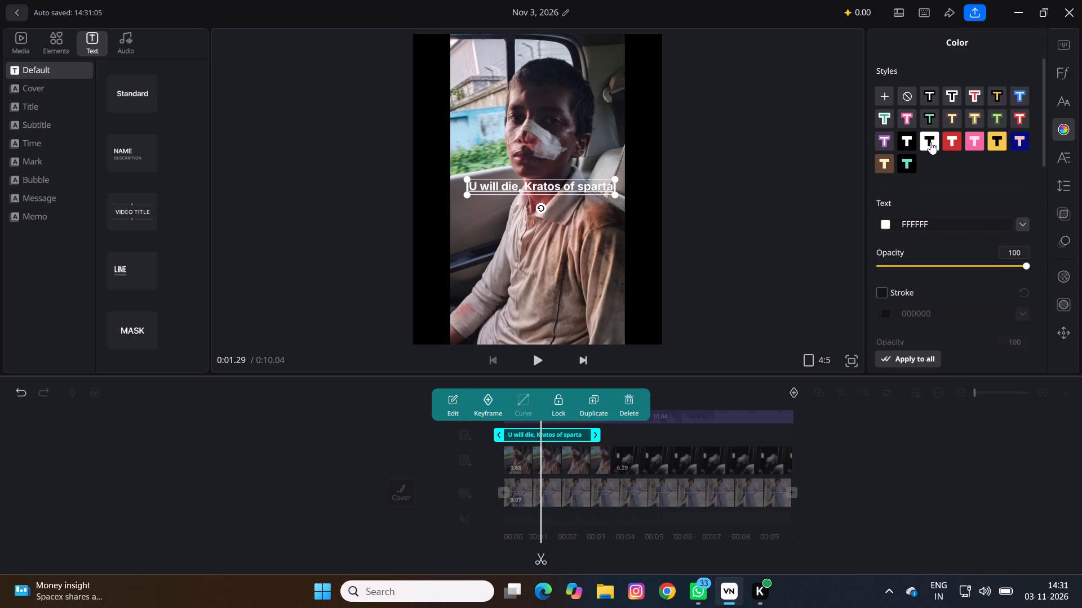
click(930, 142)
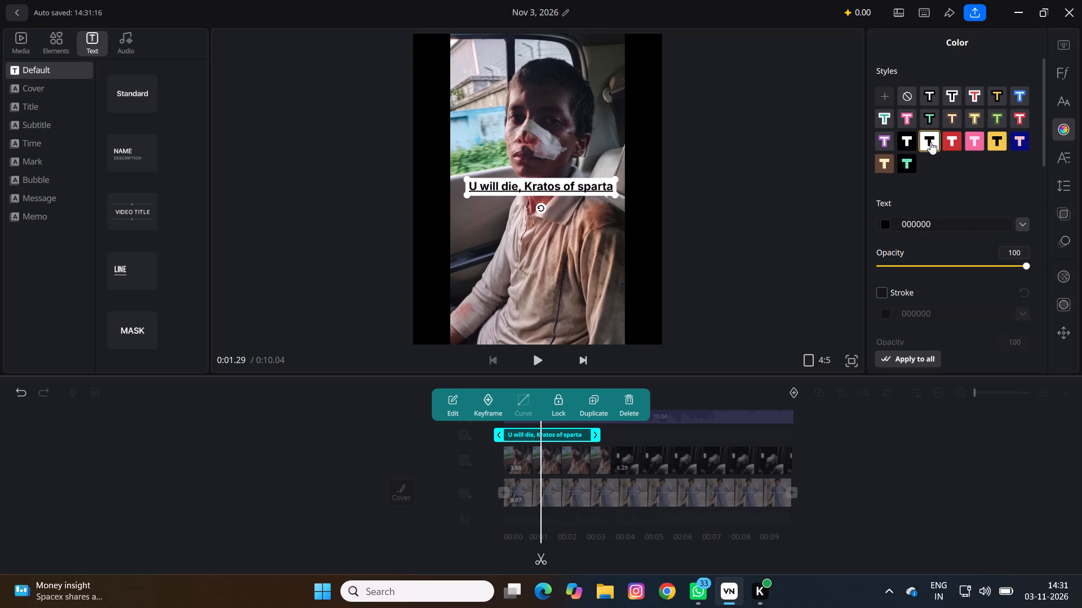
click(930, 142)
click(902, 94)
click(925, 97)
click(925, 97)
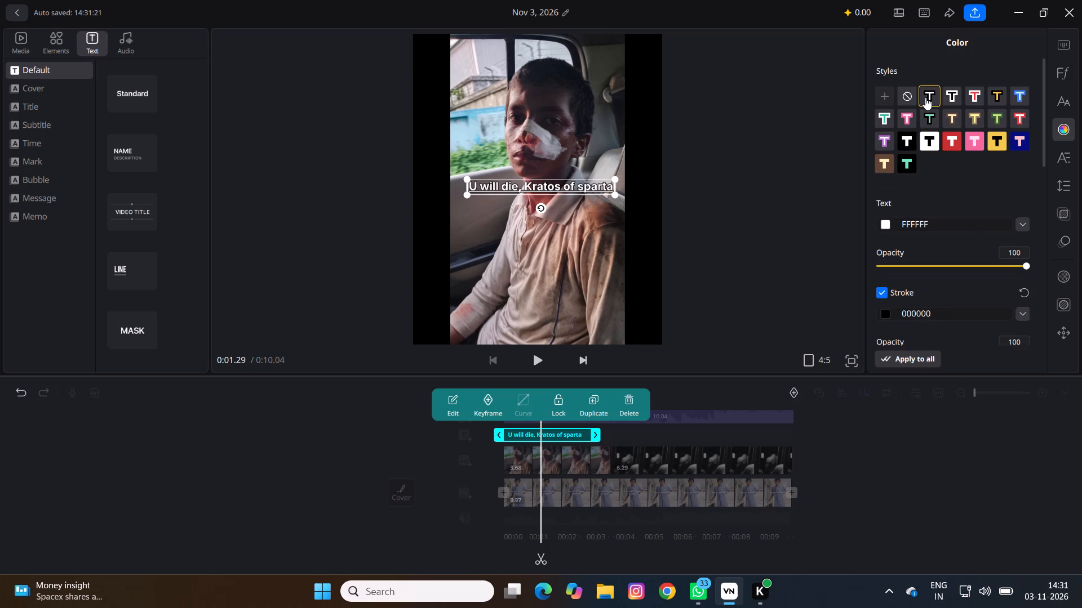
click(837, 265)
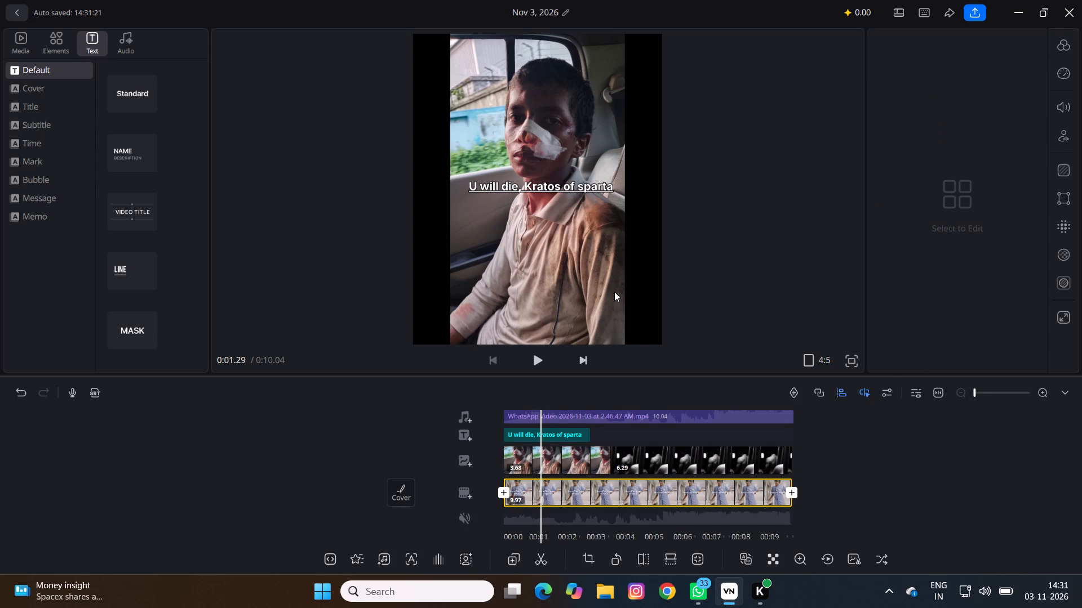
Extend the end of the title clip to a 3.68 s duration, matching the first overlay photo.
key(space)
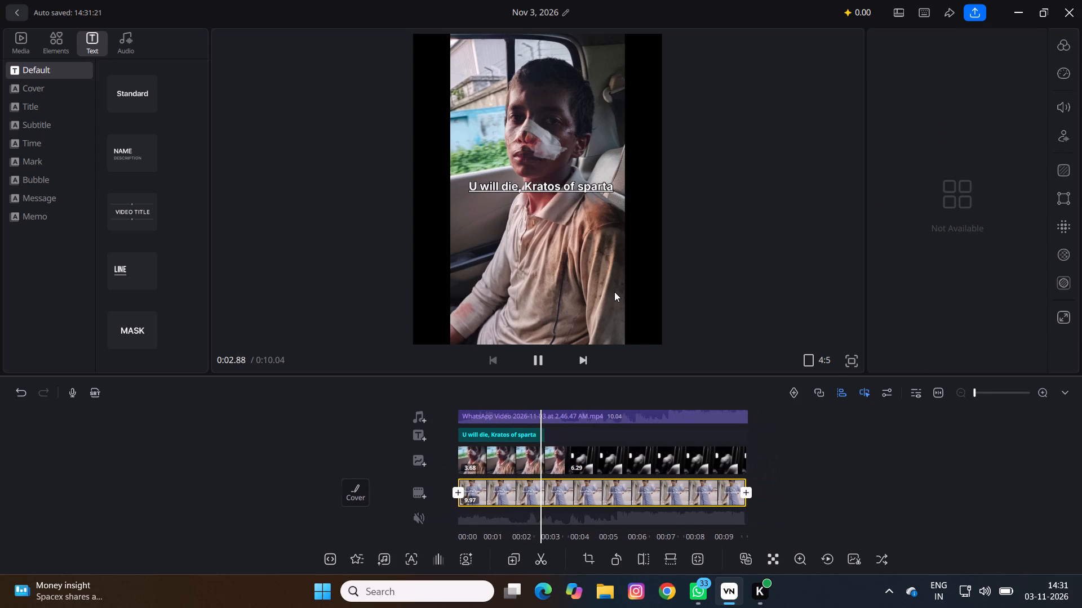
key(space)
key(space)
key(space)
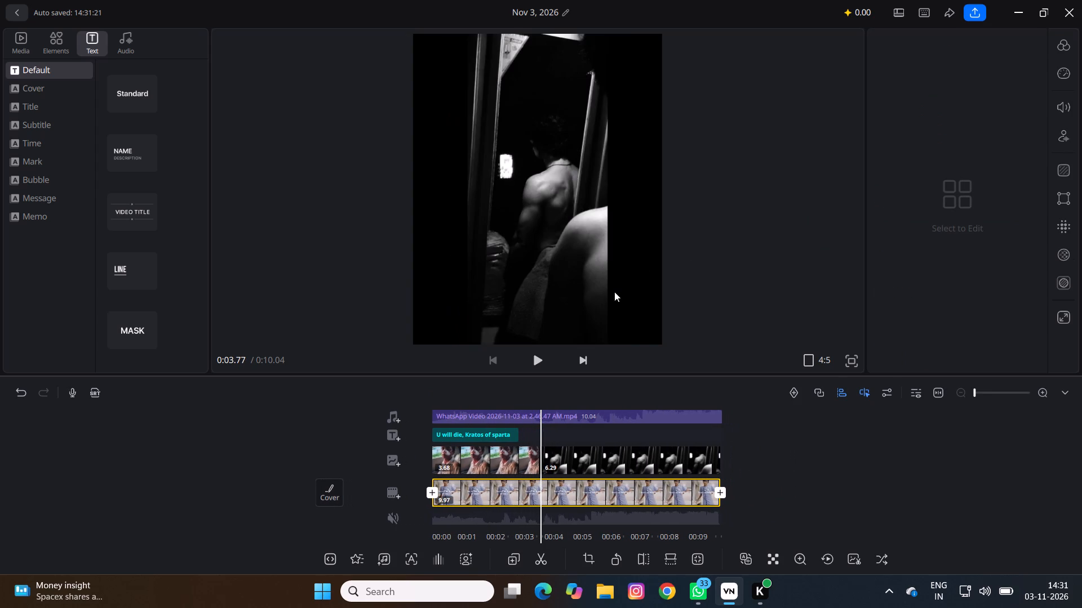
click(507, 437)
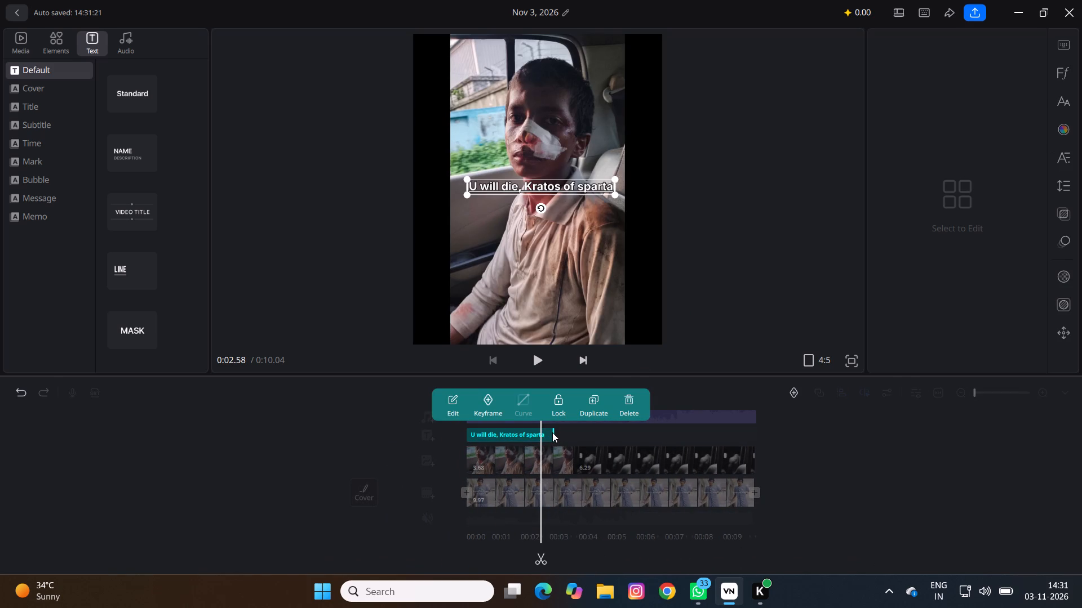
drag(553, 432, 561, 431)
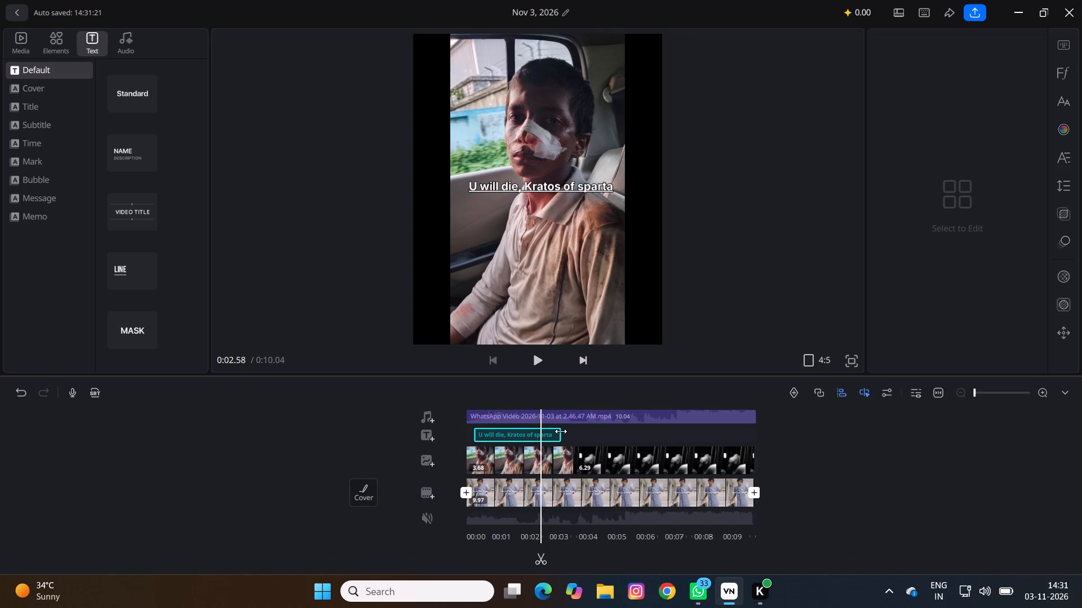
drag(561, 431, 546, 433)
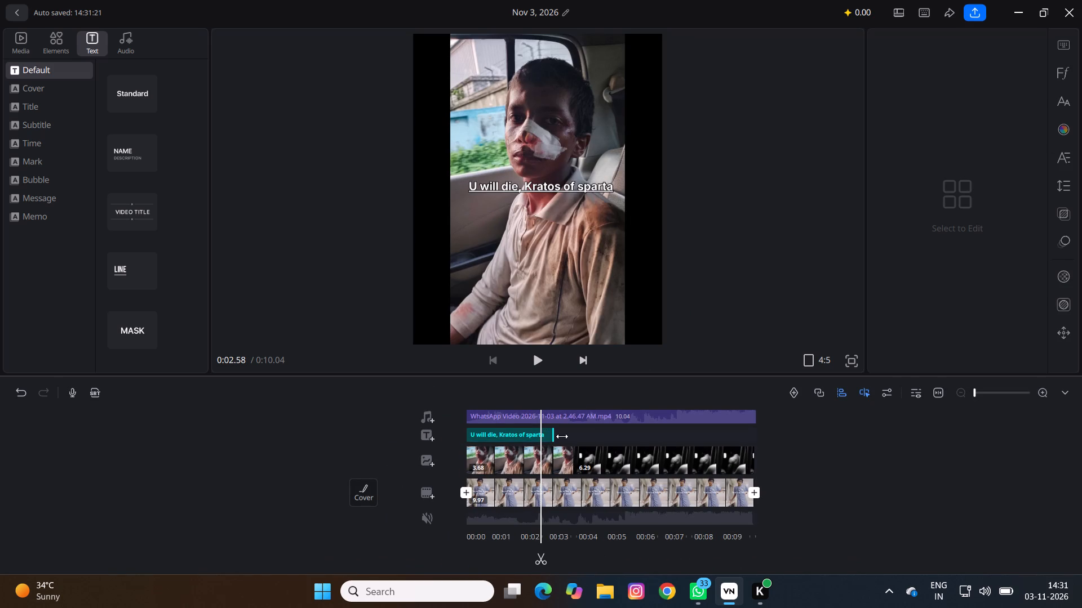
drag(556, 436, 571, 436)
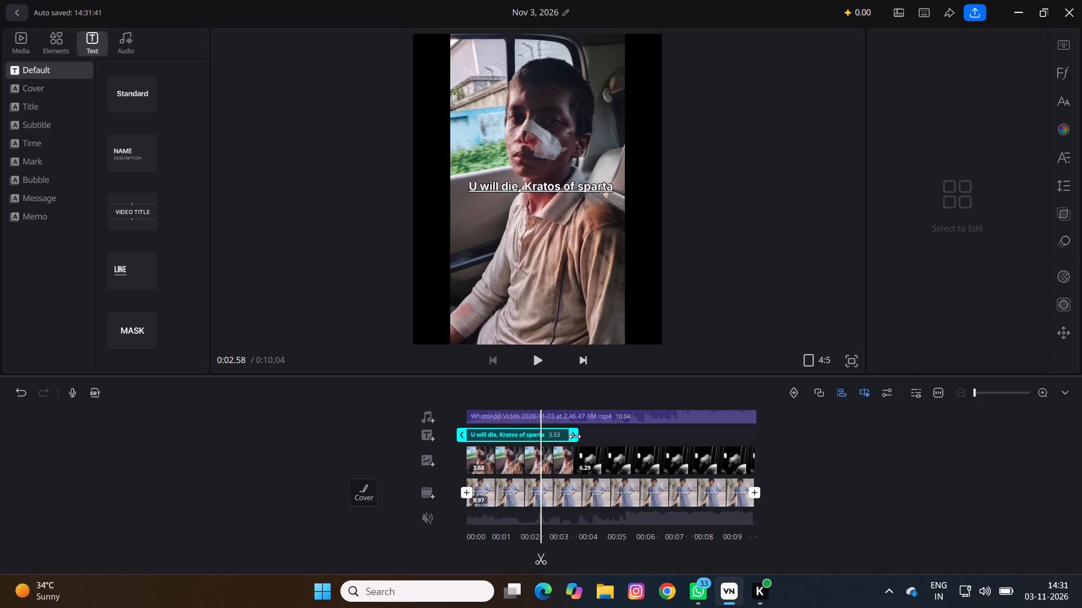
drag(577, 436, 580, 436)
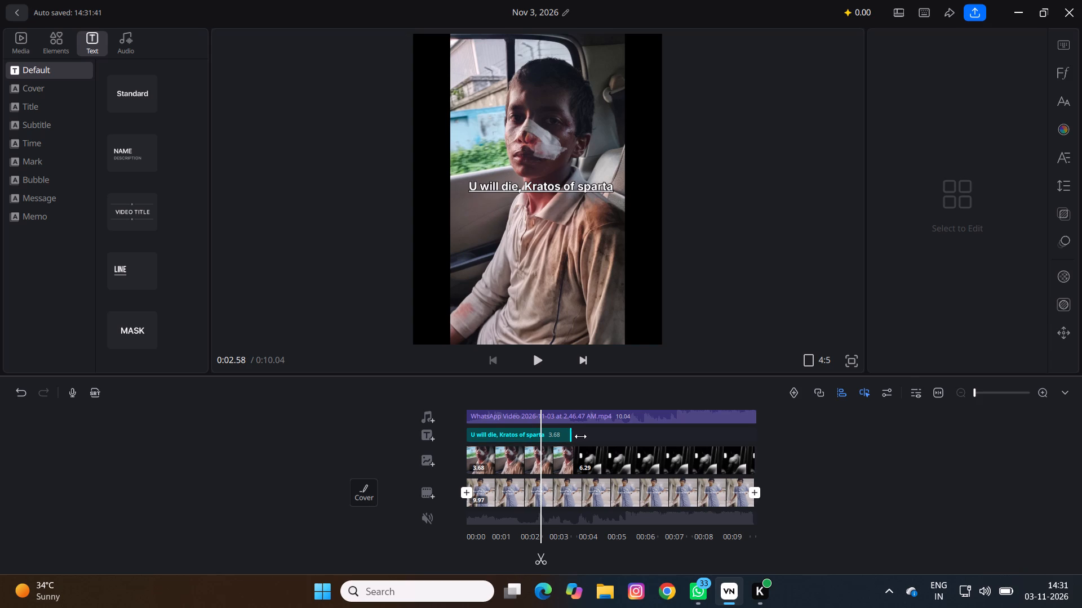
drag(580, 436, 584, 436)
click(584, 436)
Play back the opening through the change to the black-and-white photo to check the title's timing against the cut.
key(space)
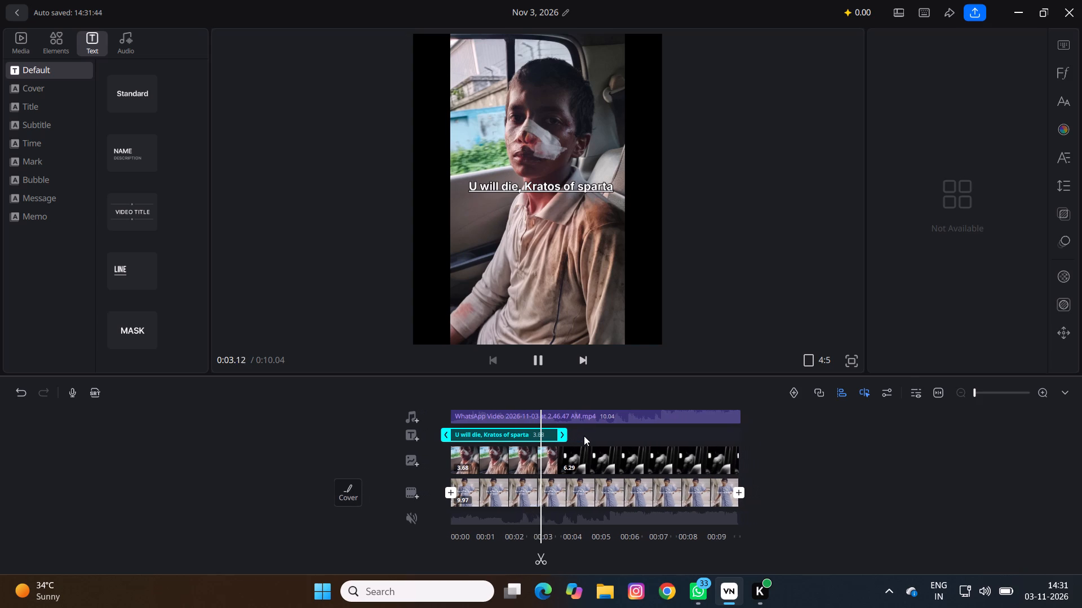
key(space)
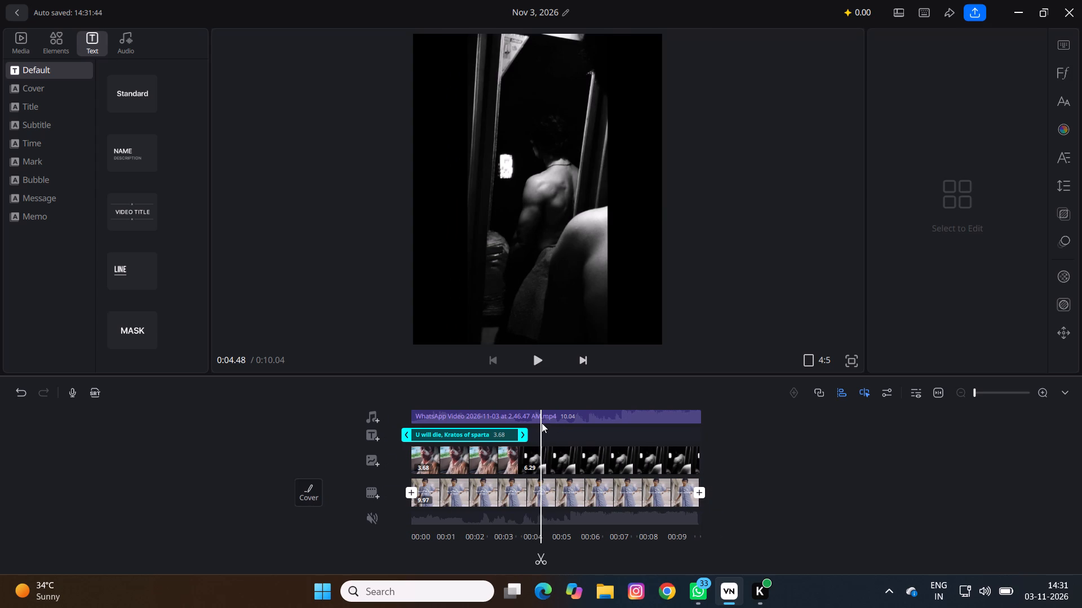
click(540, 432)
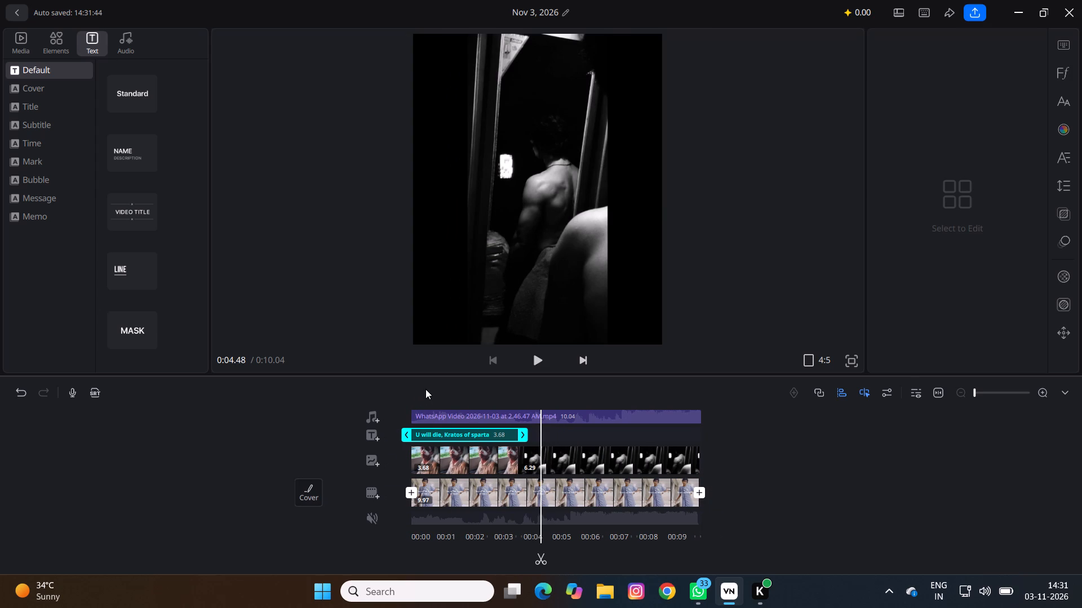
click(427, 389)
click(415, 391)
drag(415, 391, 421, 403)
drag(421, 403, 422, 417)
click(422, 417)
key(space)
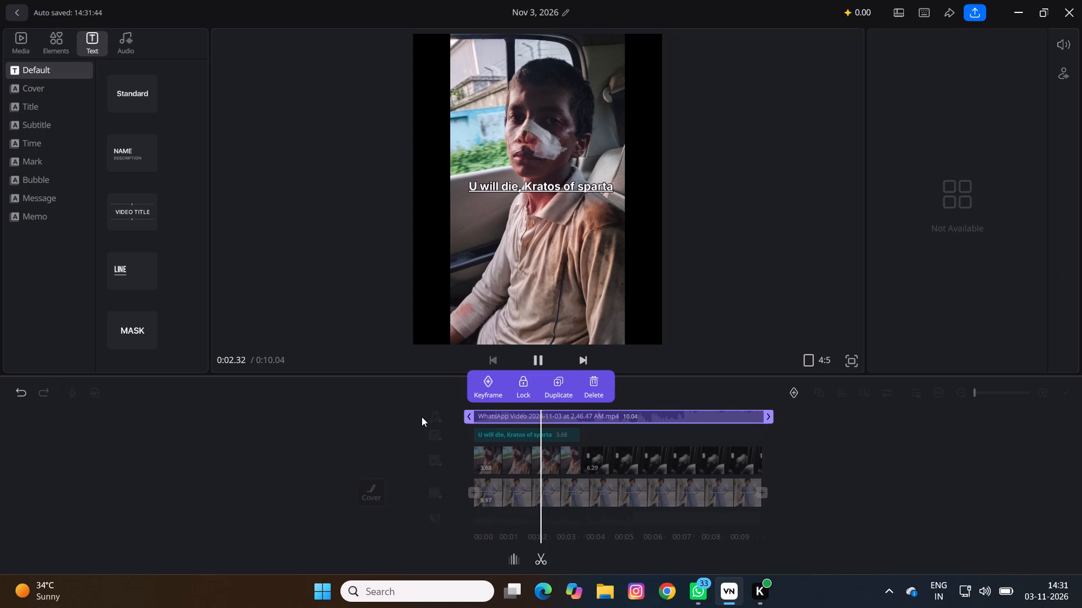
key(space)
key(space)
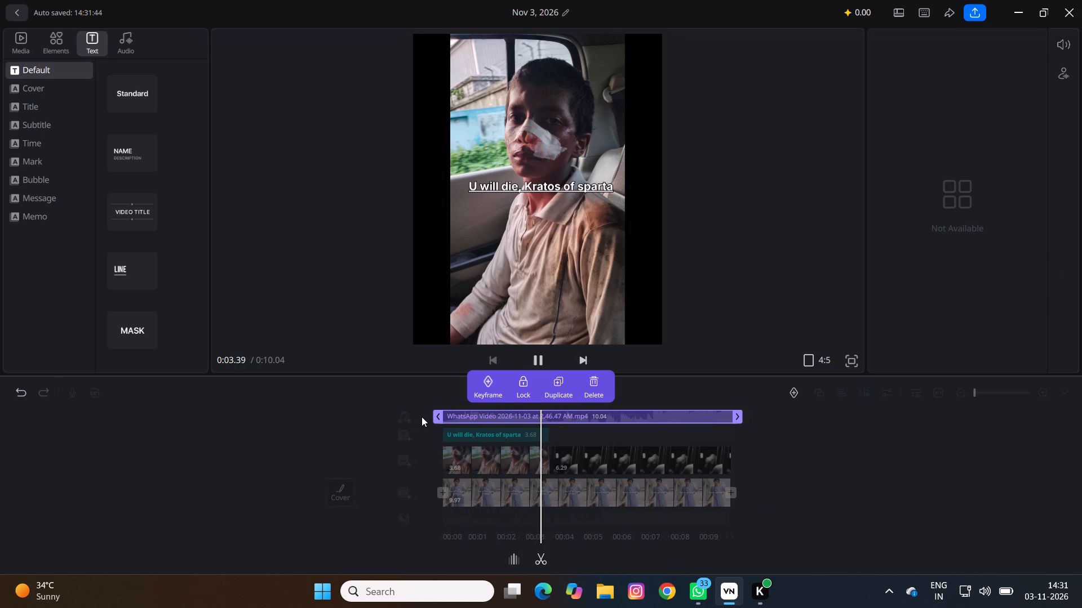
key(space)
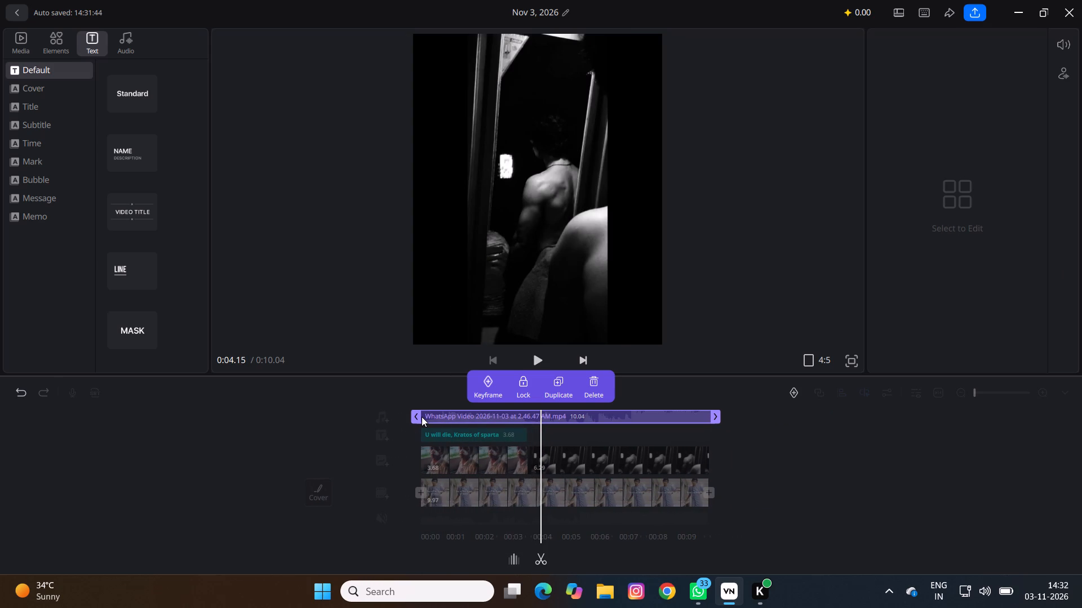
key(space)
key(space)
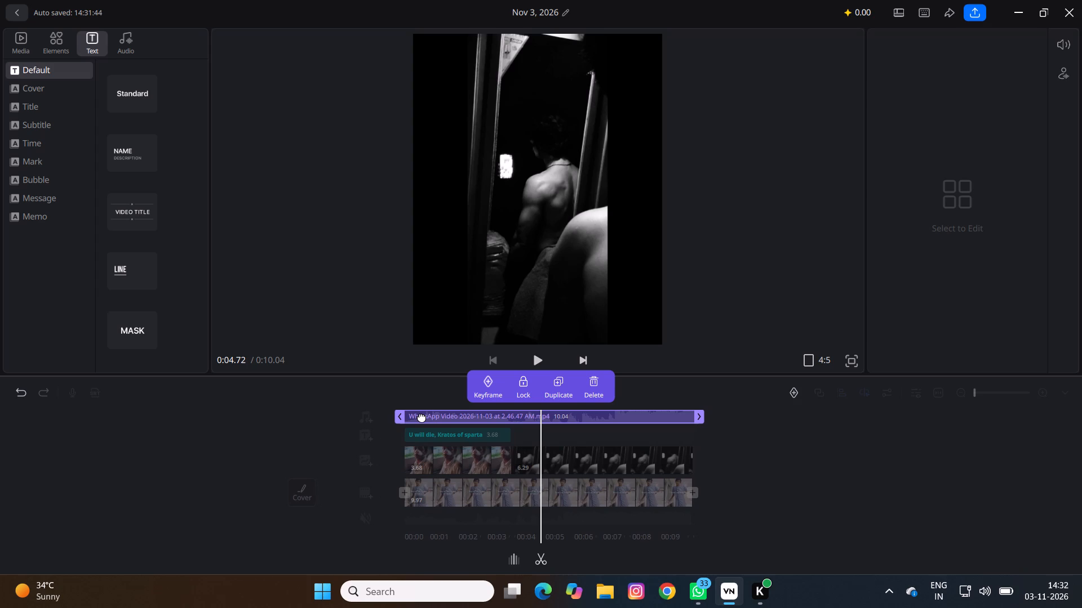
Add a second text clip at 0:04.61, over the black-and-white photo.
key(Left)
key(Left)
key(Left)
key(Left)
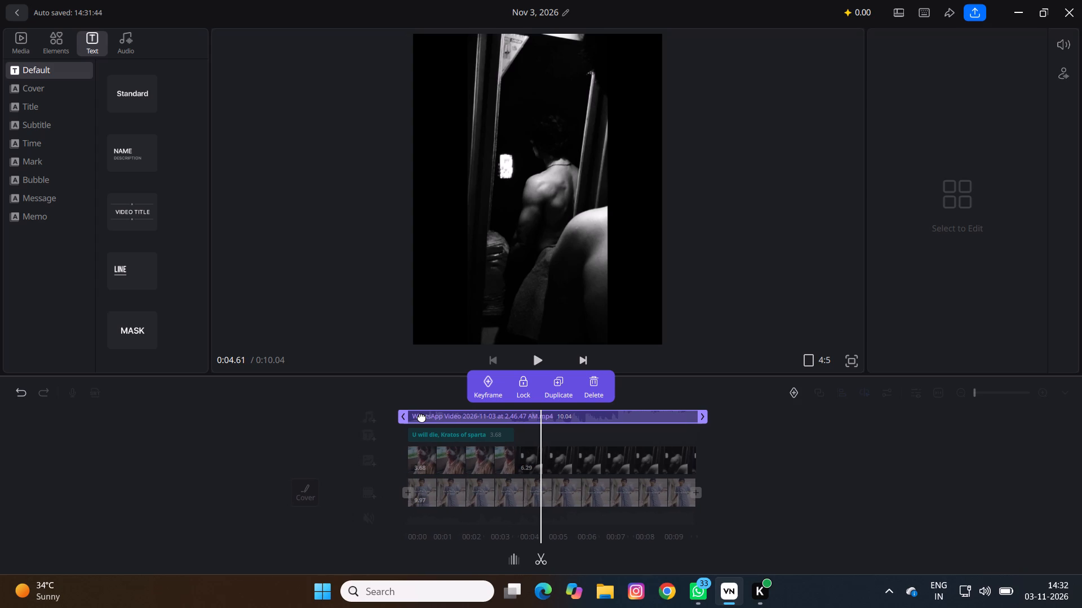
click(774, 488)
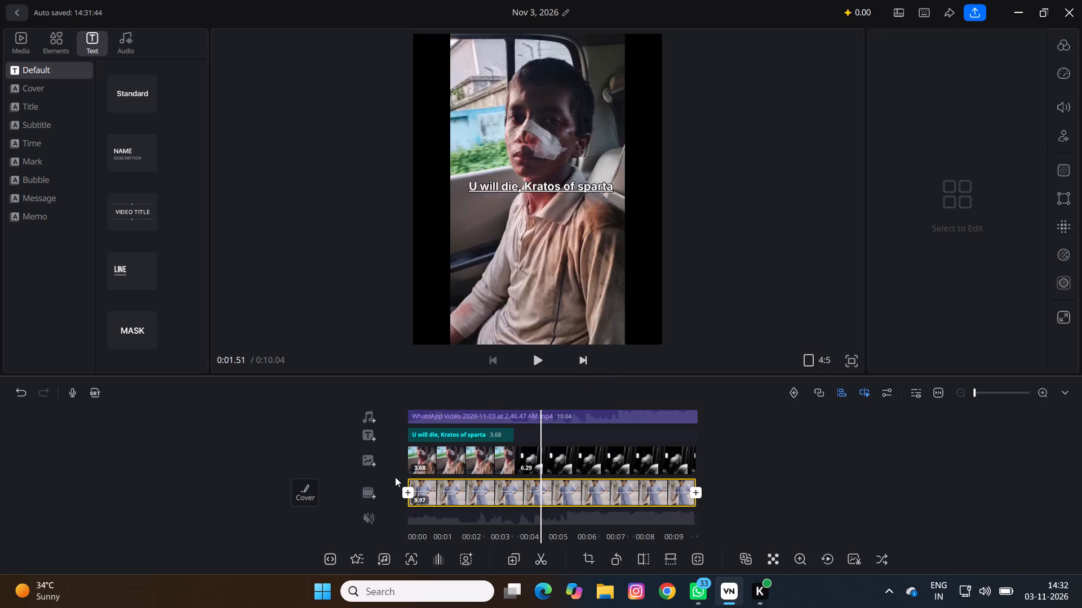
click(370, 433)
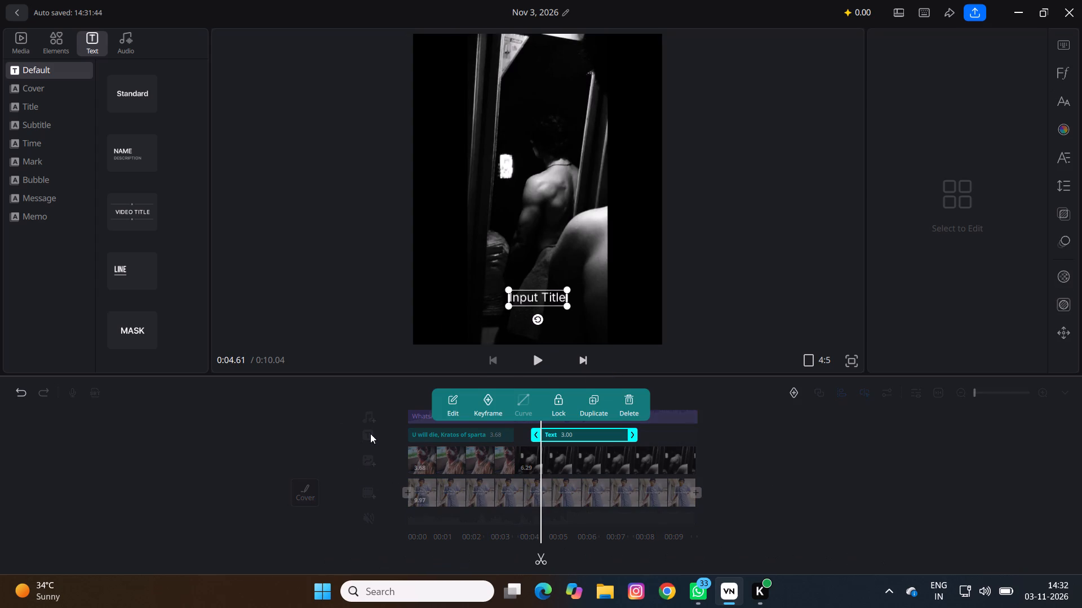
Replace the new title's placeholder text with "Death can have me when it earns me".
click(539, 293)
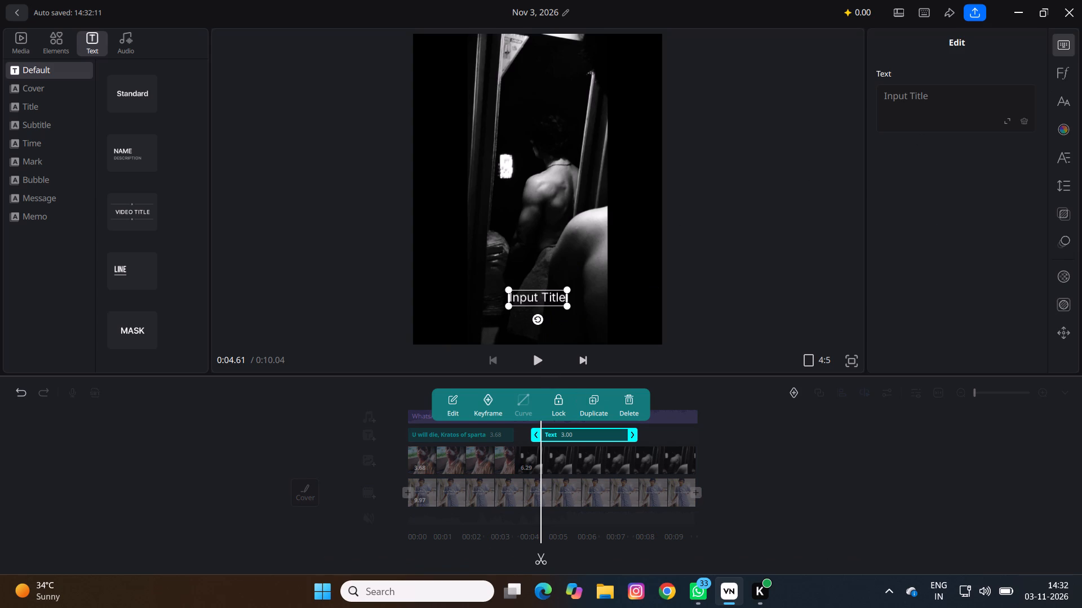
click(924, 111)
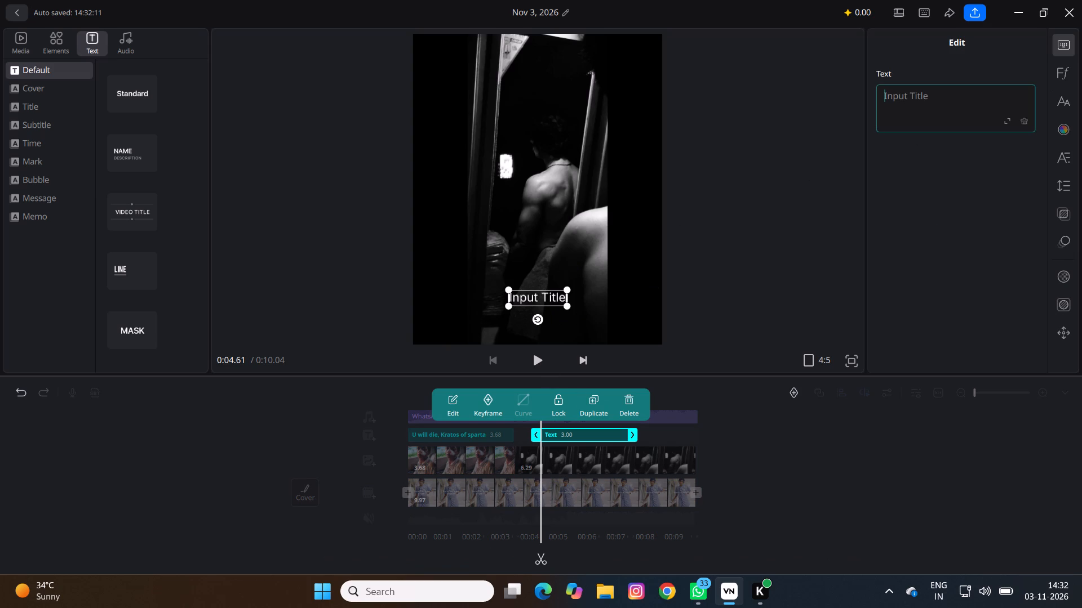
key(d)
text(eath can ha)
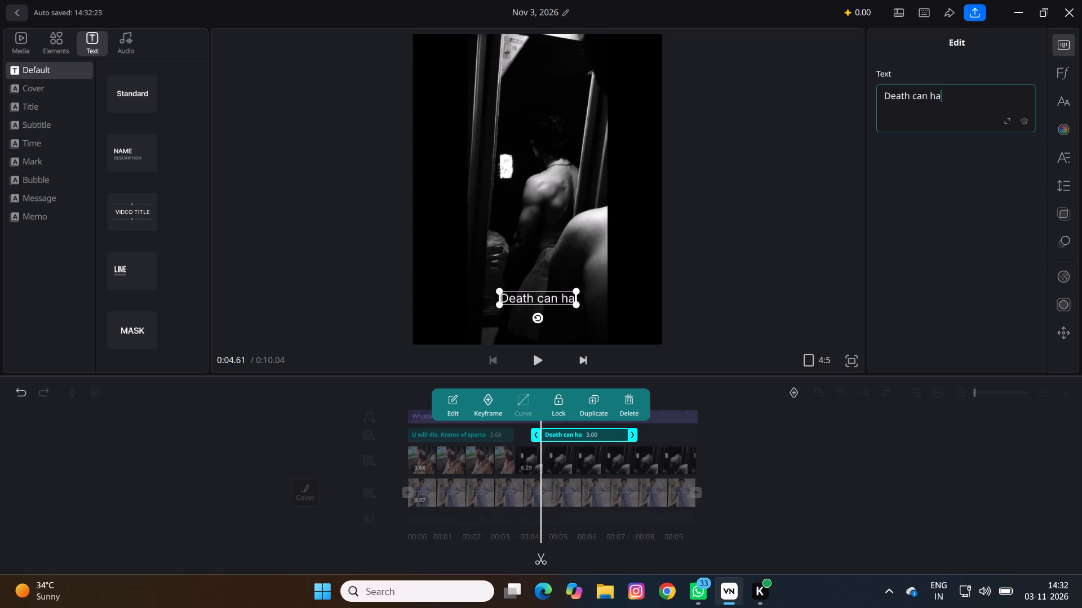
text(ve me whem)
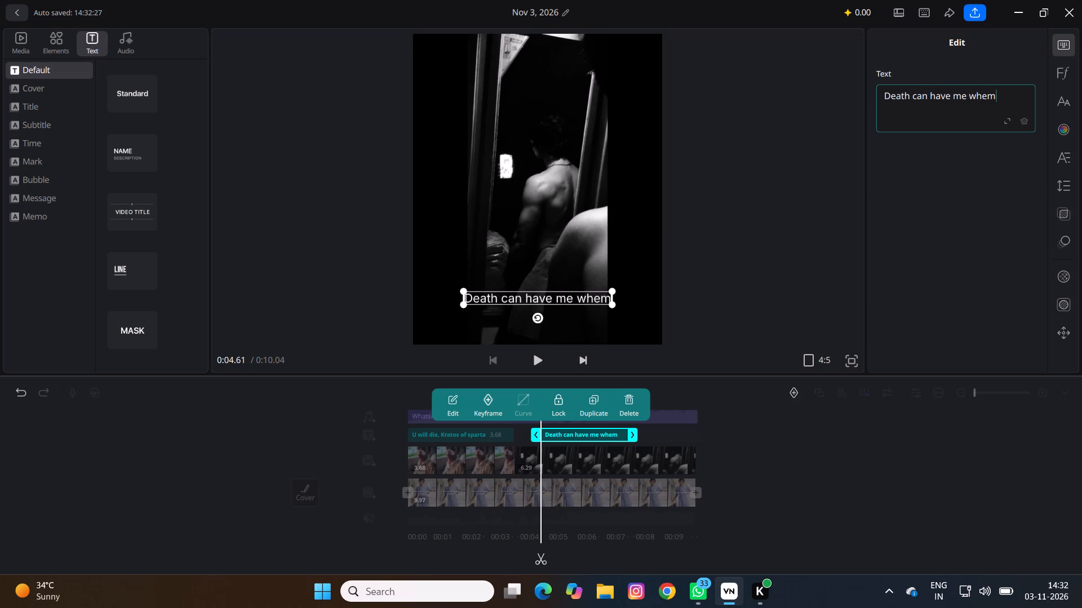
key(BackSpace)
text(n its)
key(space)
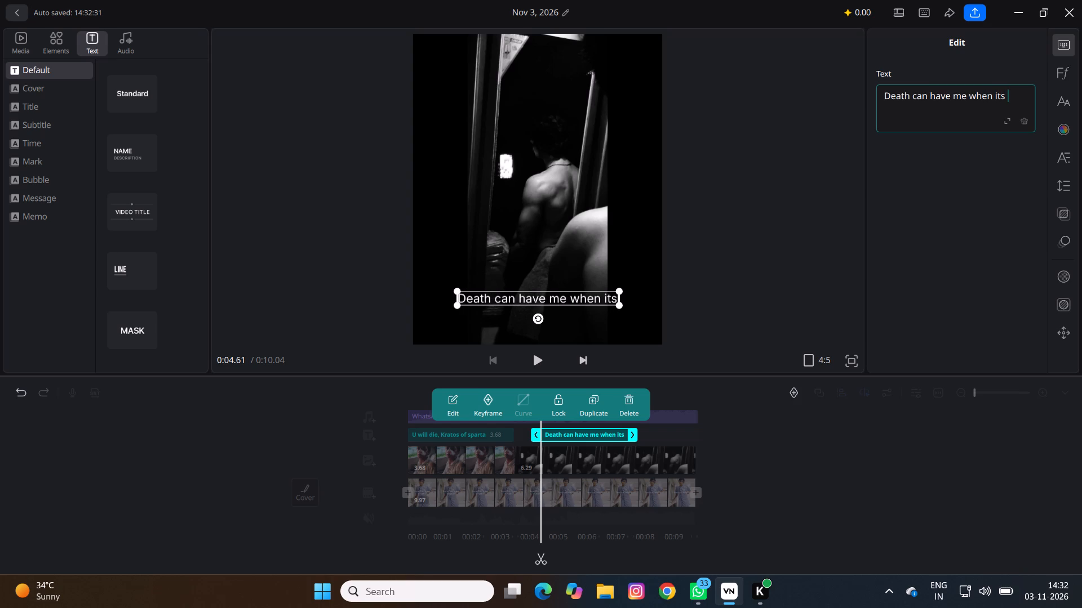
key(BackSpace)
key(BackSpace)
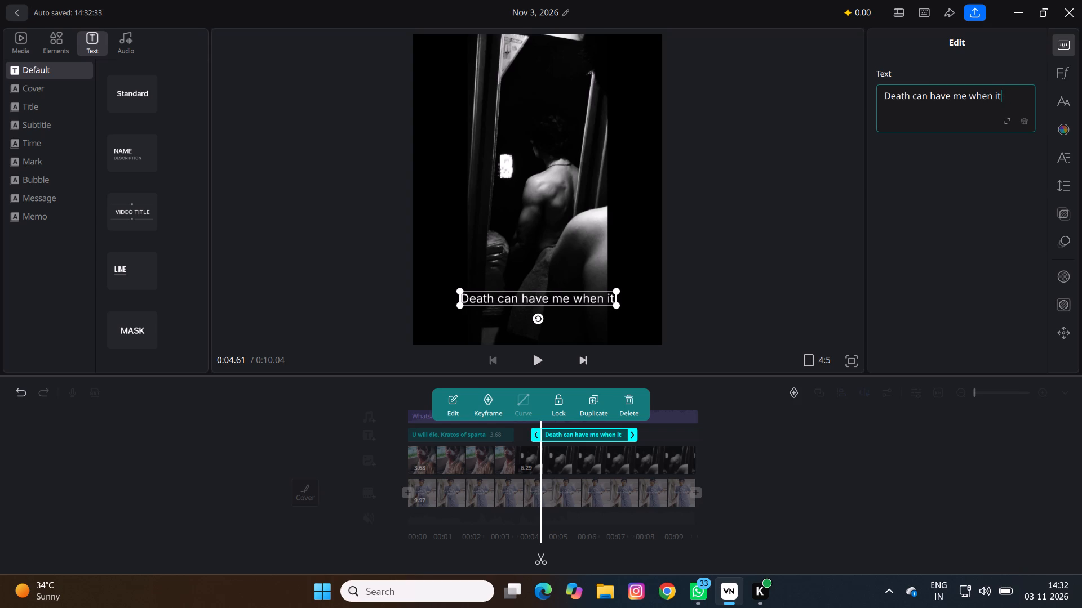
key(space)
text(ear)
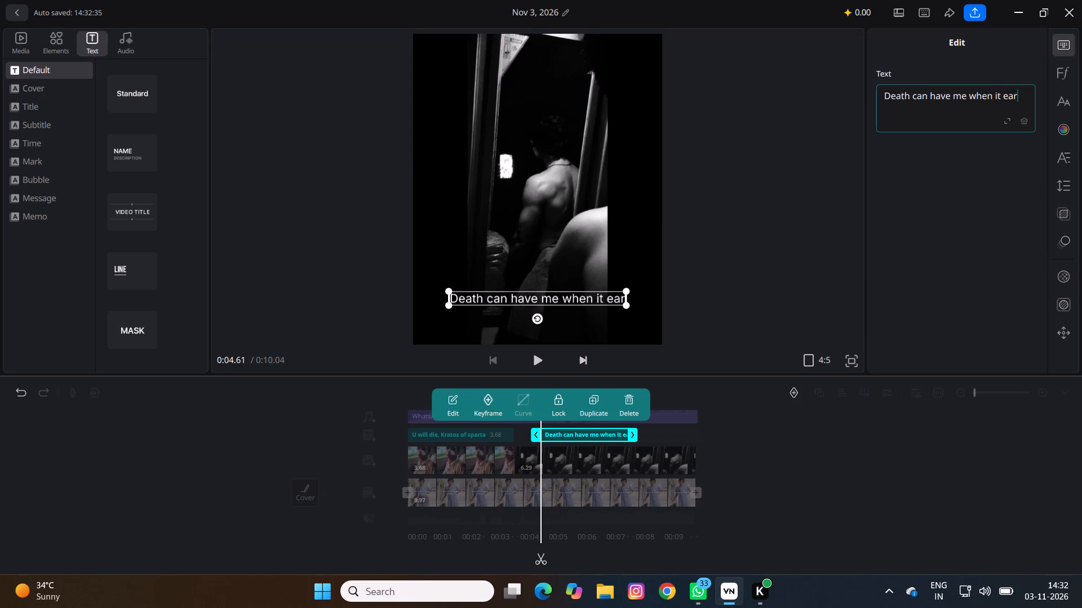
text(ns me)
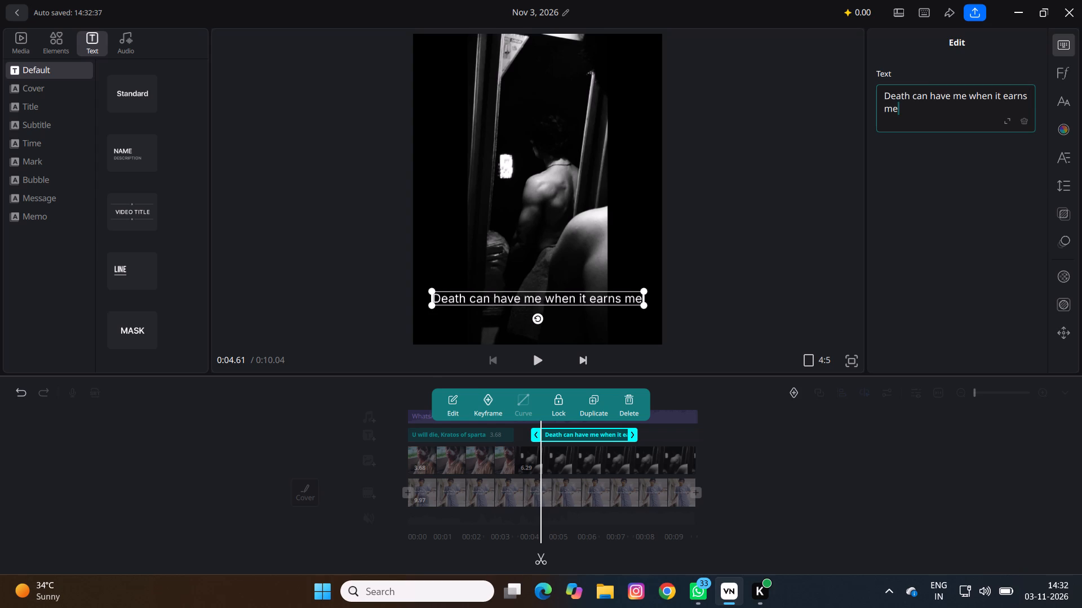
key(space)
Move the new title from the bottom of the frame to the area above the man's head.
drag(589, 302, 598, 127)
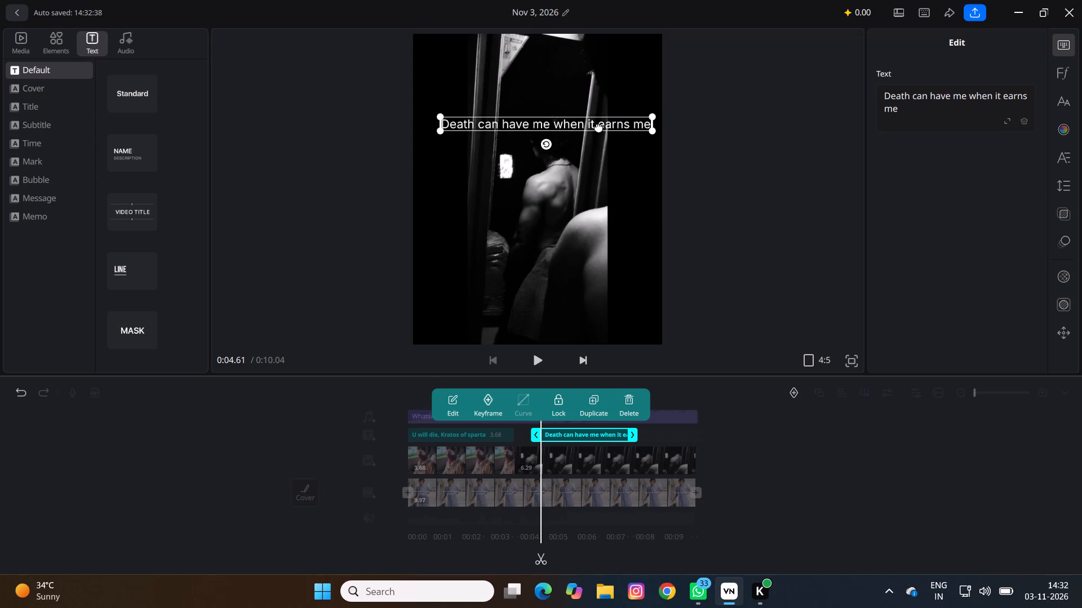
drag(598, 127, 604, 106)
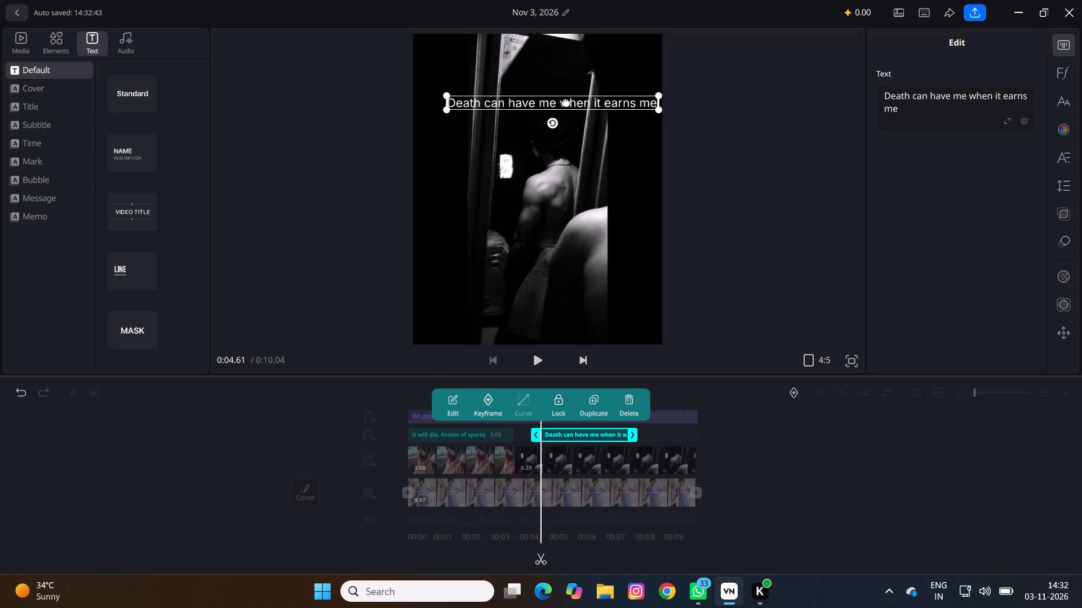
click(560, 103)
Shorten the new title's text to "Death can have me".
drag(938, 124, 864, 120)
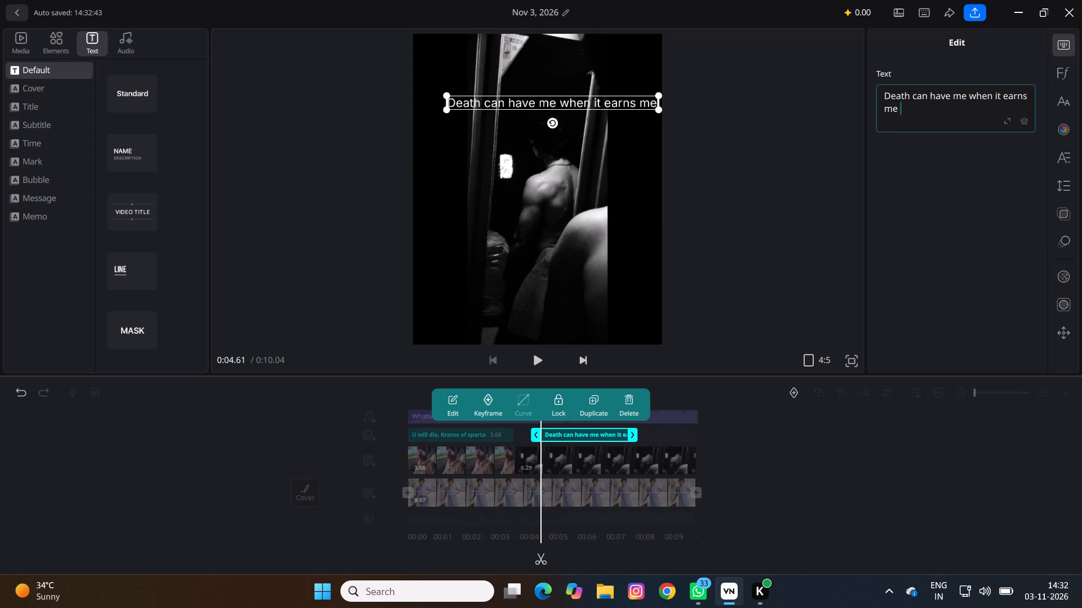
key(BackSpace)
key(BackSpace)
key(BackSpace)
key(BackSpace)
key(BackSpace)
key(BackSpace)
key(BackSpace)
key(BackSpace)
key(BackSpace)
key(BackSpace)
key(BackSpace)
key(BackSpace)
key(BackSpace)
key(BackSpace)
key(BackSpace)
key(BackSpace)
key(BackSpace)
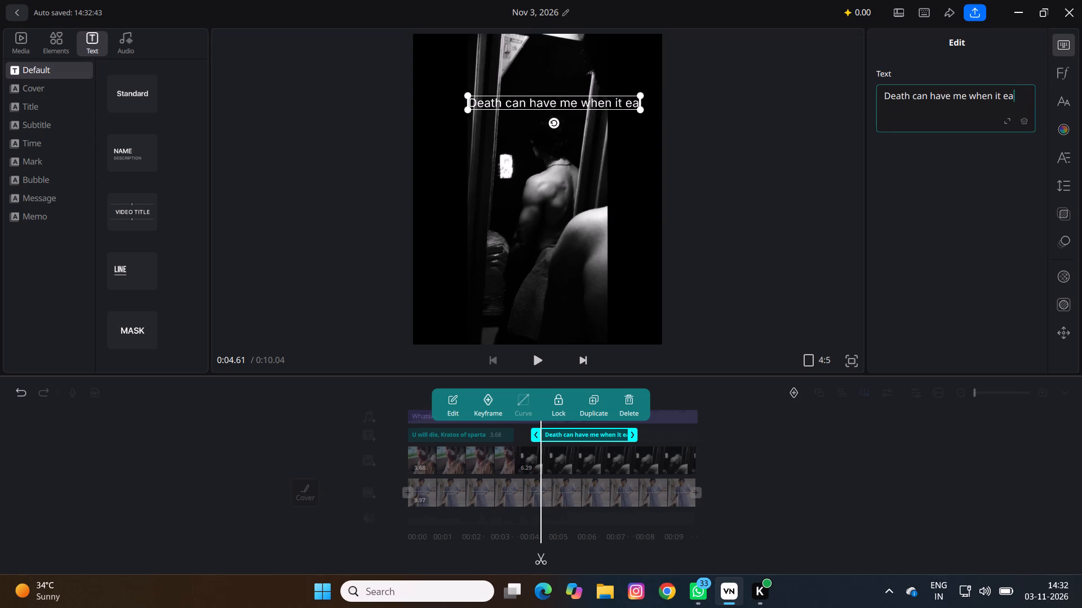
key(BackSpace)
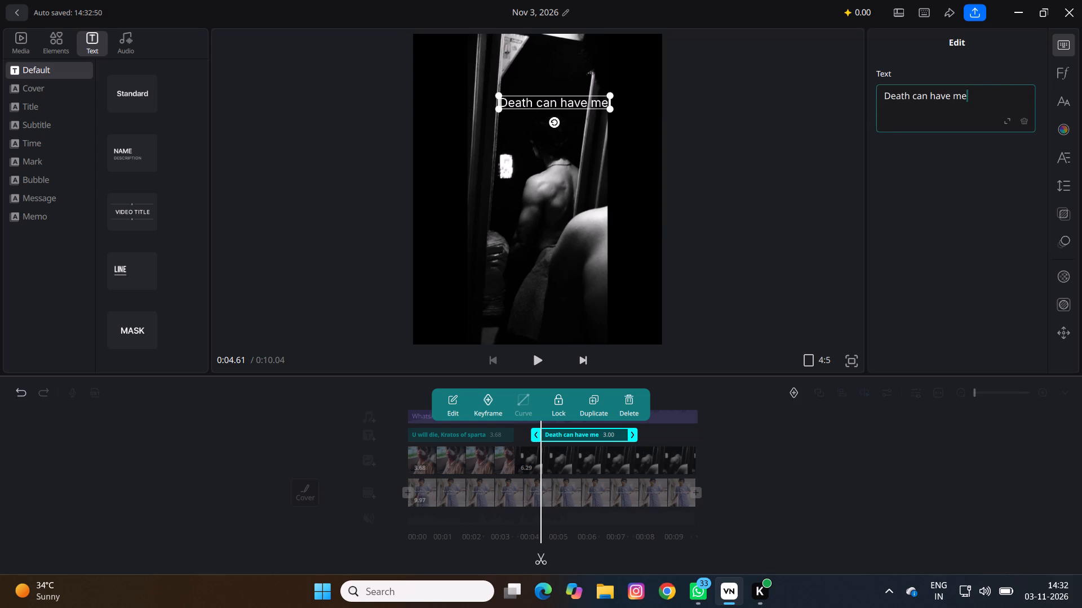
Scale the shortened title down slightly and position it centred just above the man's head.
drag(563, 102, 562, 86)
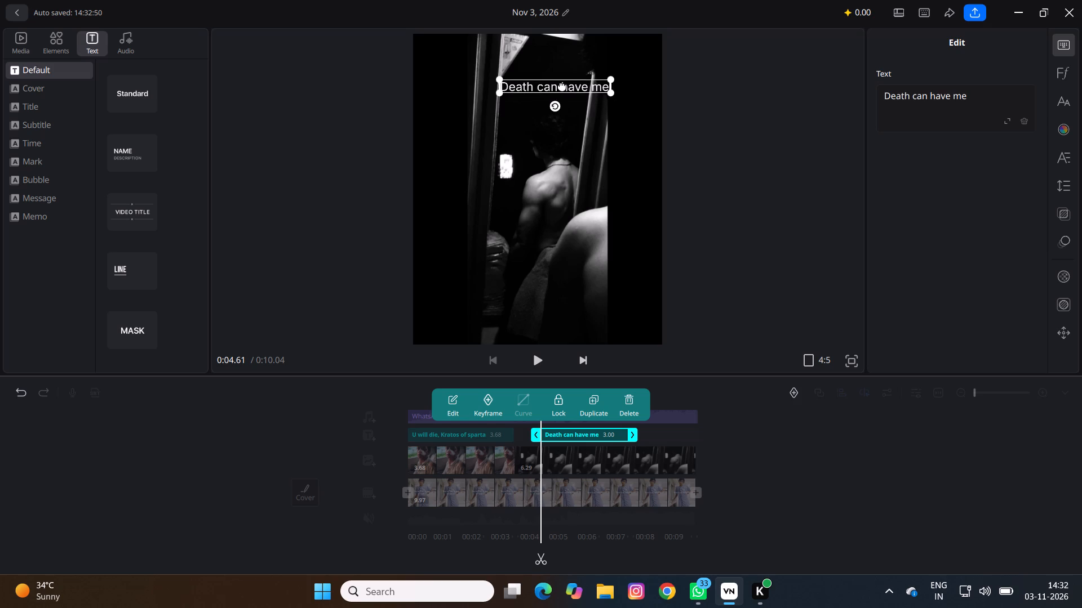
drag(562, 86, 559, 84)
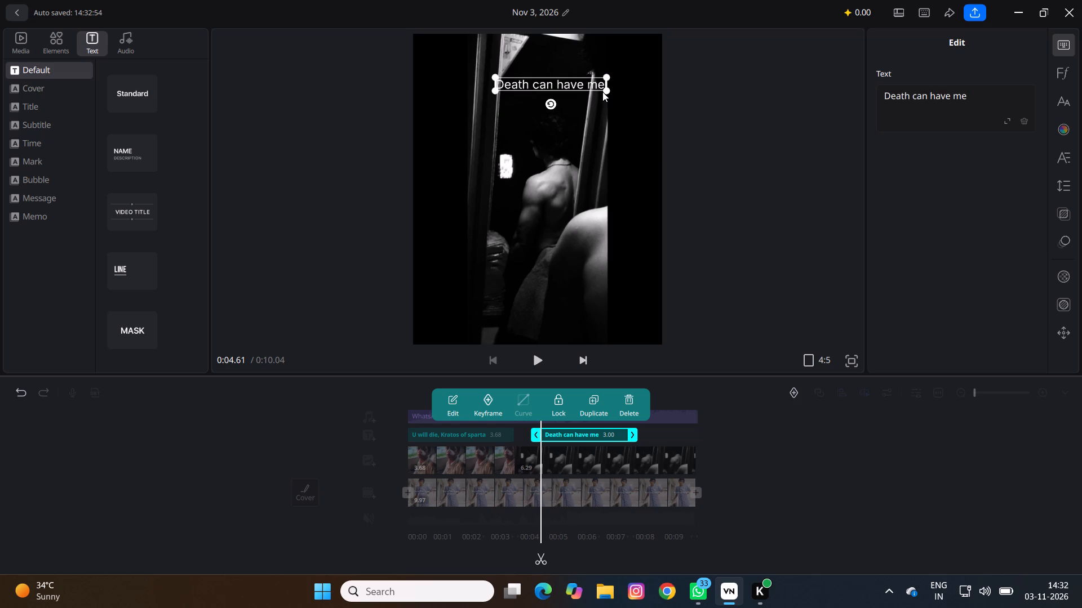
drag(604, 92, 595, 93)
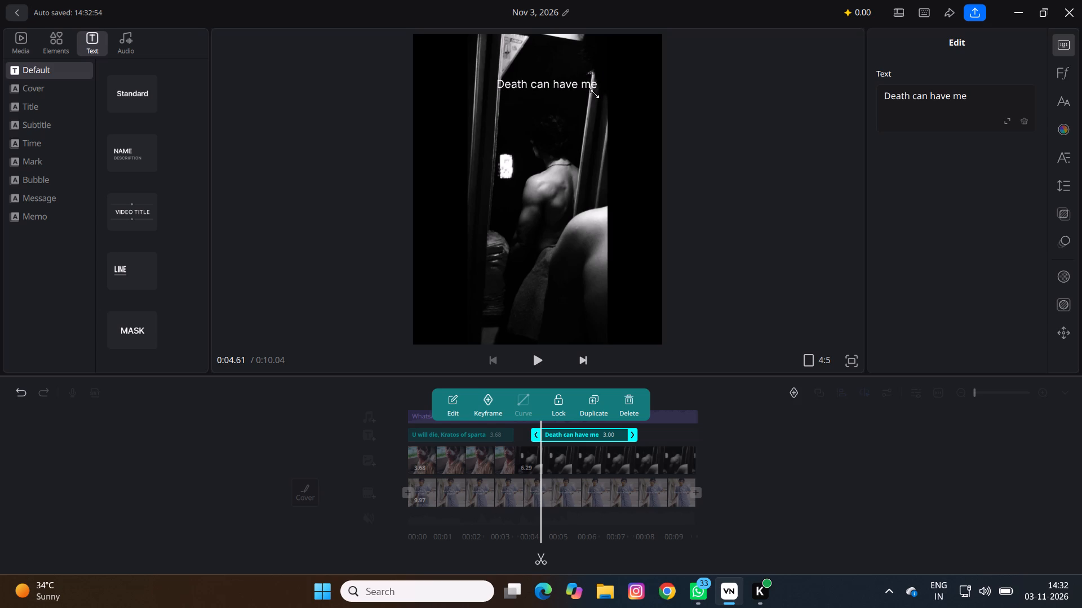
drag(595, 93, 593, 93)
drag(568, 81, 579, 88)
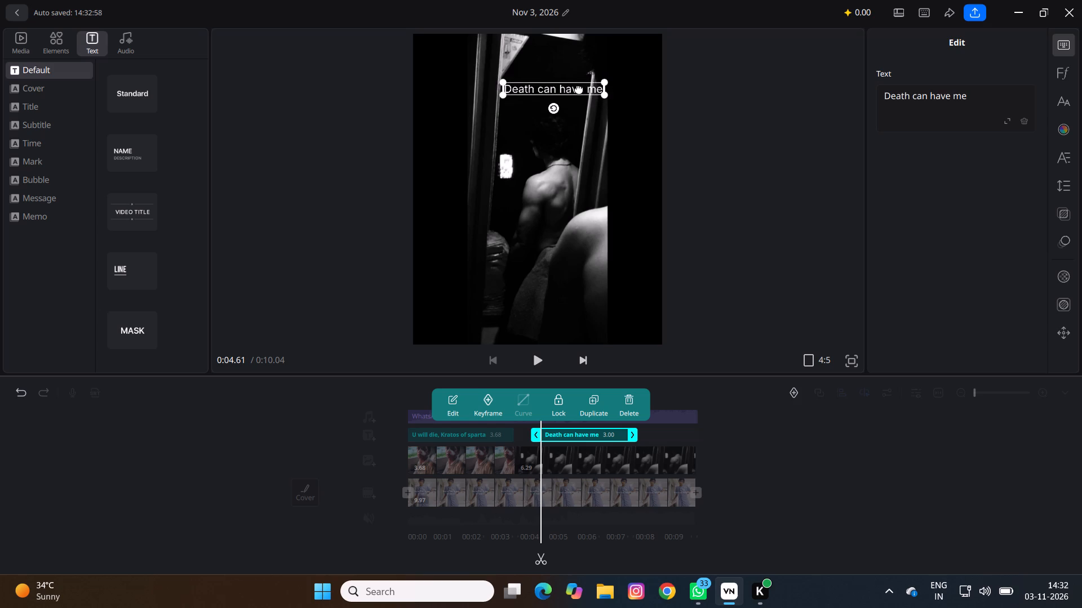
drag(579, 88, 573, 95)
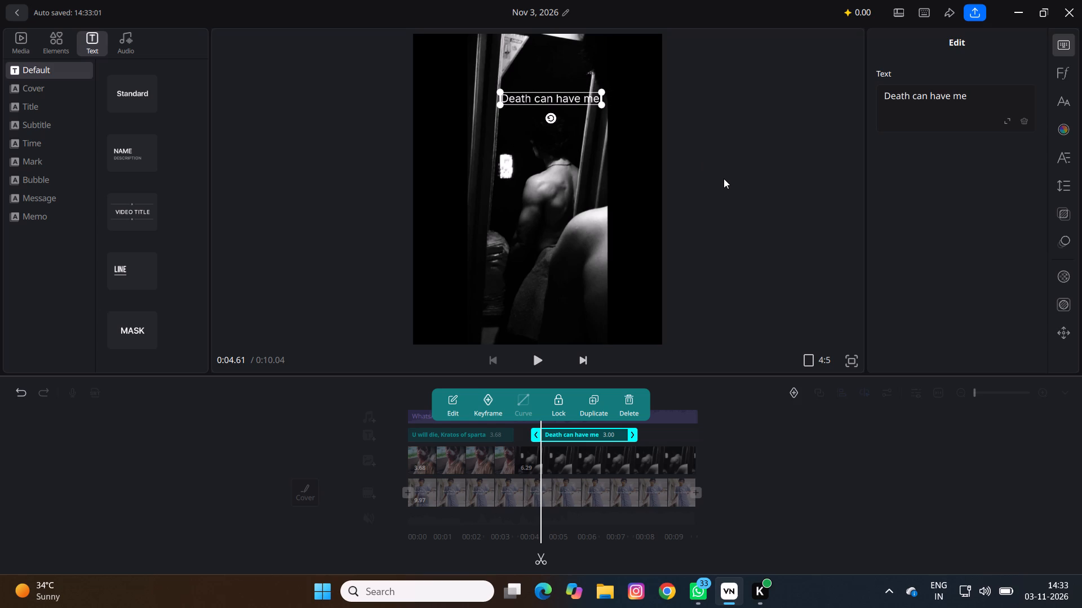
click(724, 178)
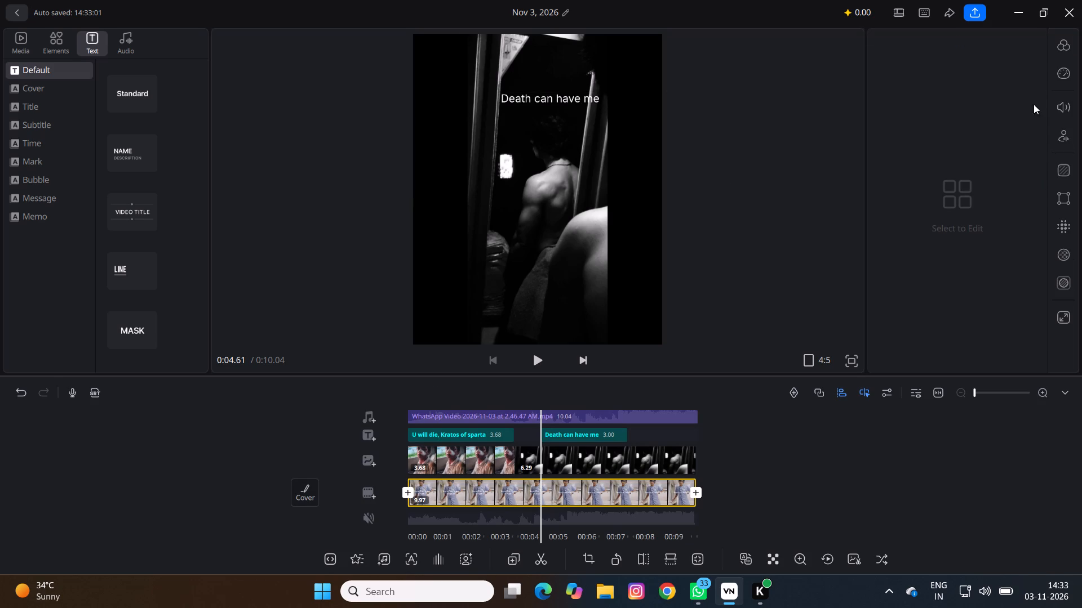
Set the font of the "Death can have me" title to Black.
click(546, 93)
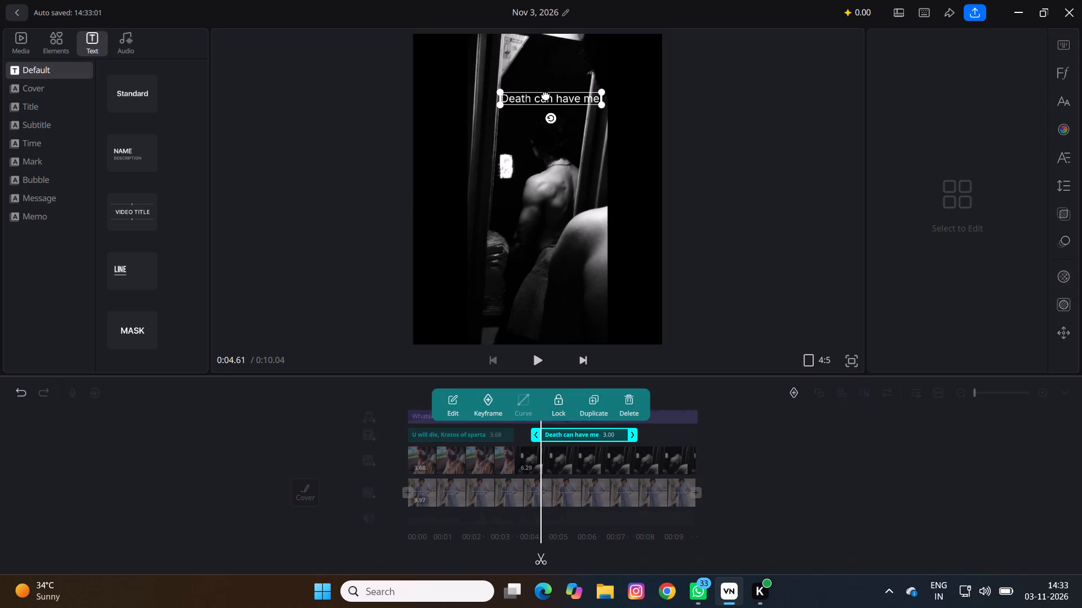
click(1066, 71)
scroll(971, 215, down, 2)
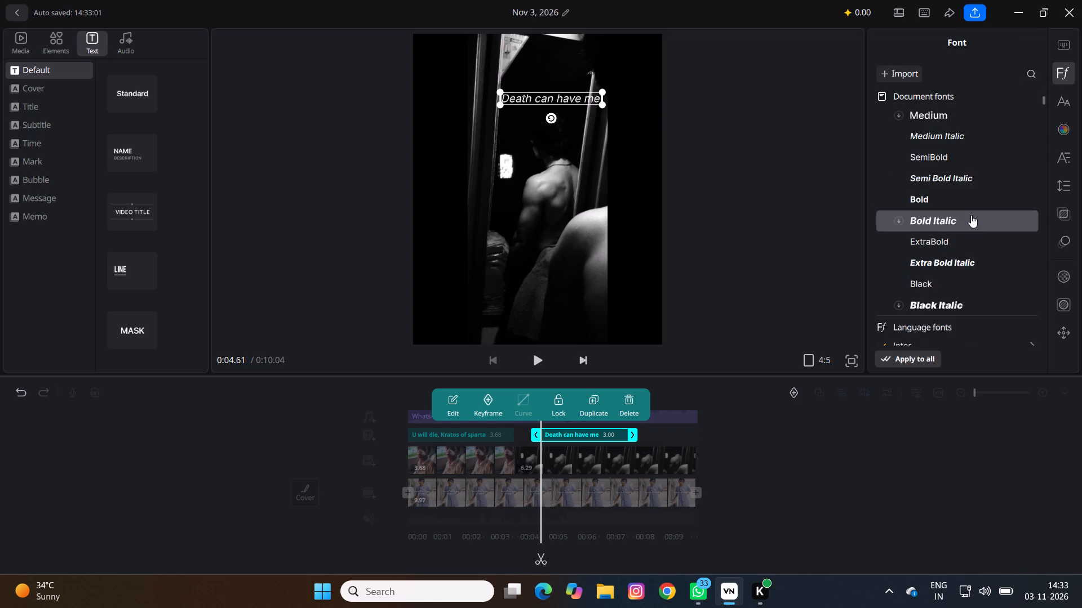
scroll(971, 215, down, 1)
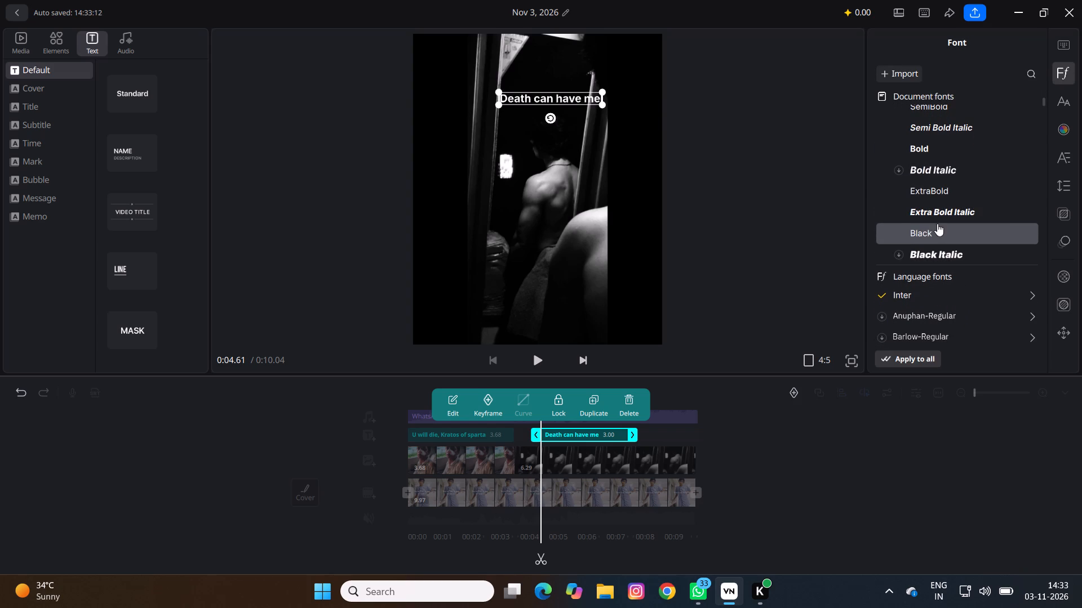
click(937, 233)
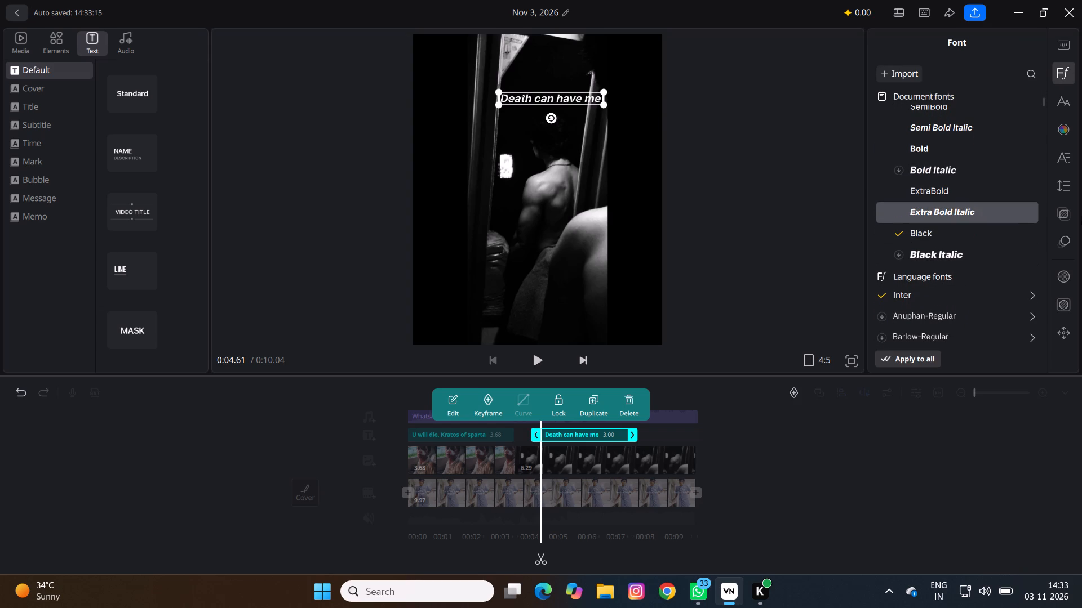
Look through the title's colour settings, including the style presets and the stroke, shadow and background options.
click(1063, 128)
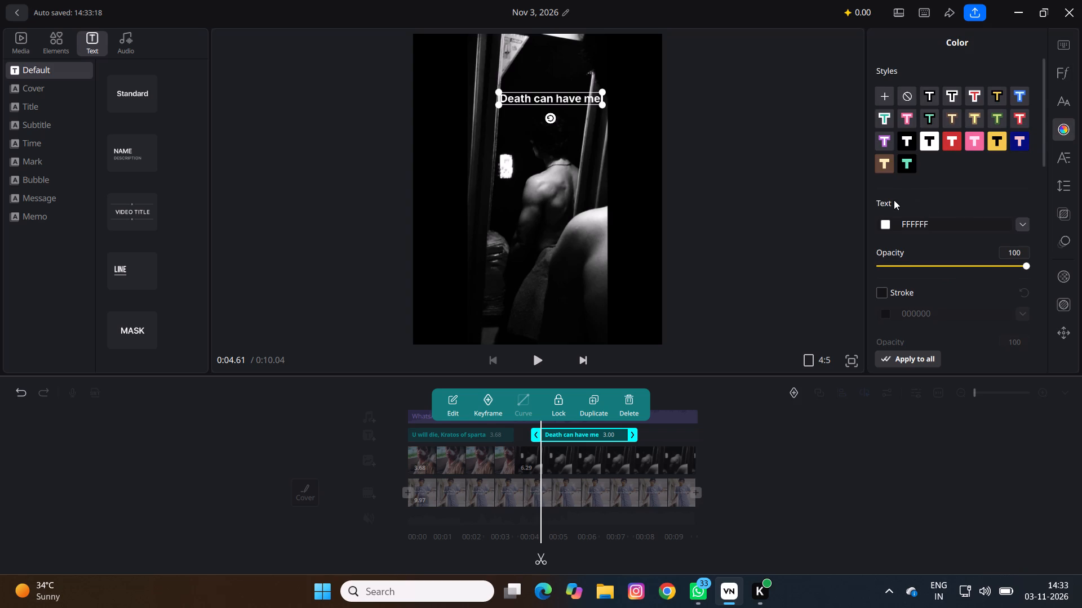
scroll(894, 200, down, 2)
scroll(911, 249, down, 1)
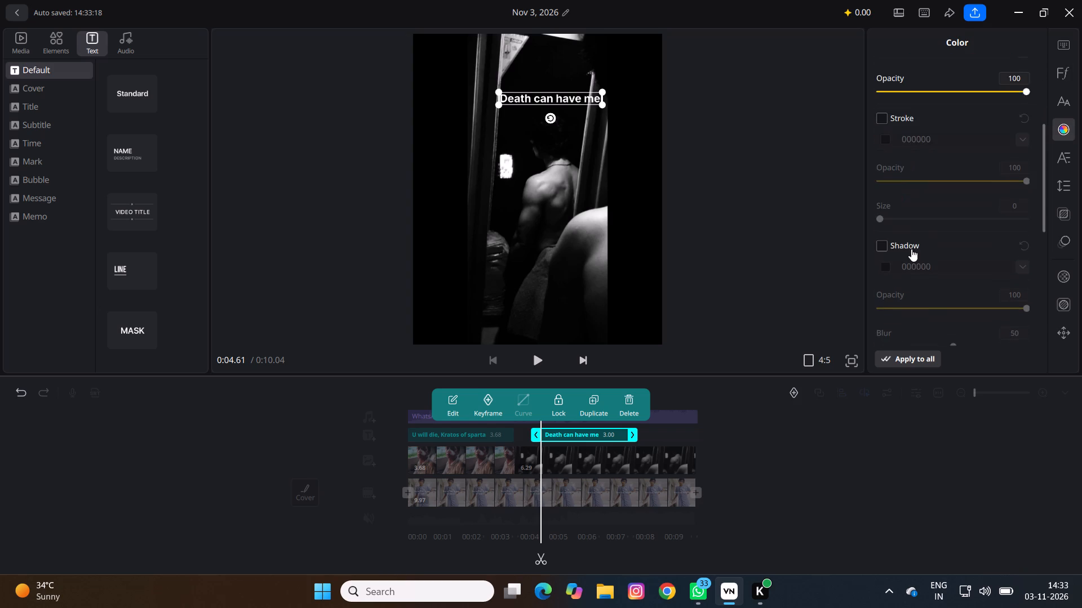
scroll(911, 249, down, 1)
click(911, 249)
scroll(911, 249, down, 5)
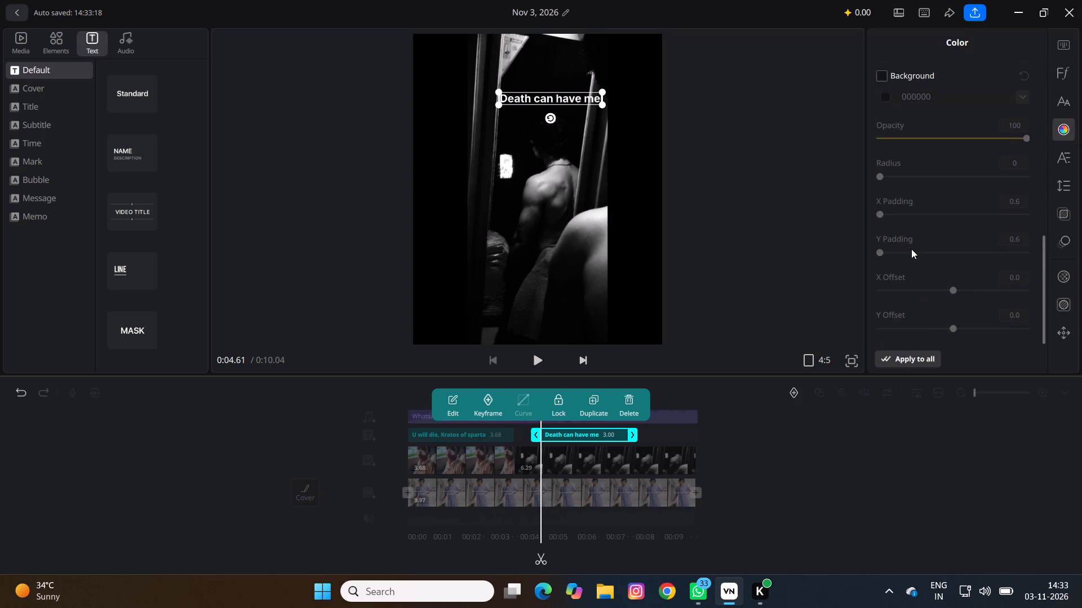
scroll(911, 249, down, 3)
scroll(911, 249, up, 9)
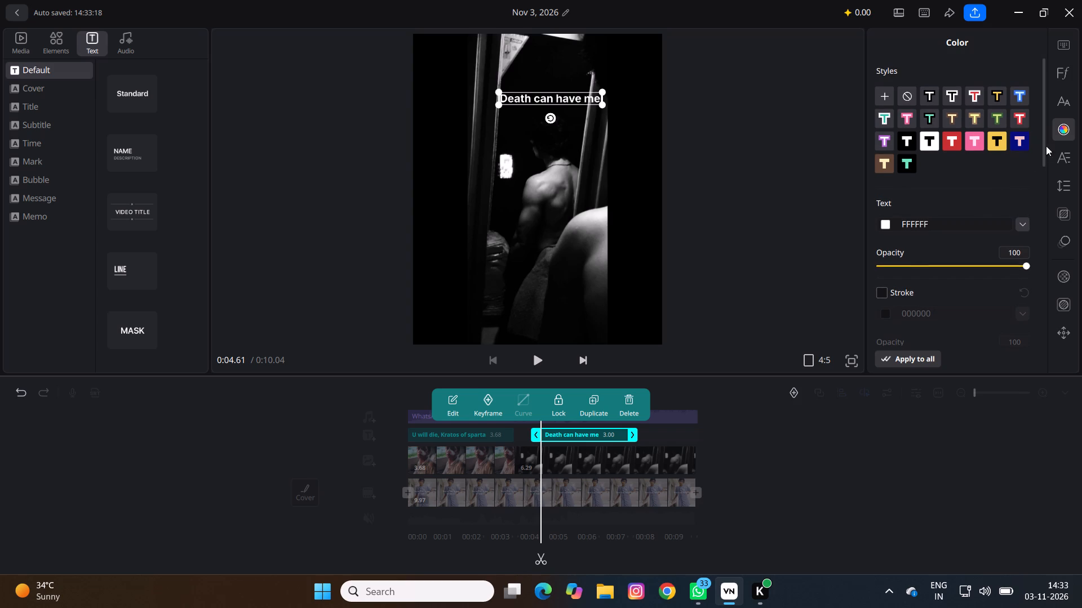
double_click(1058, 153)
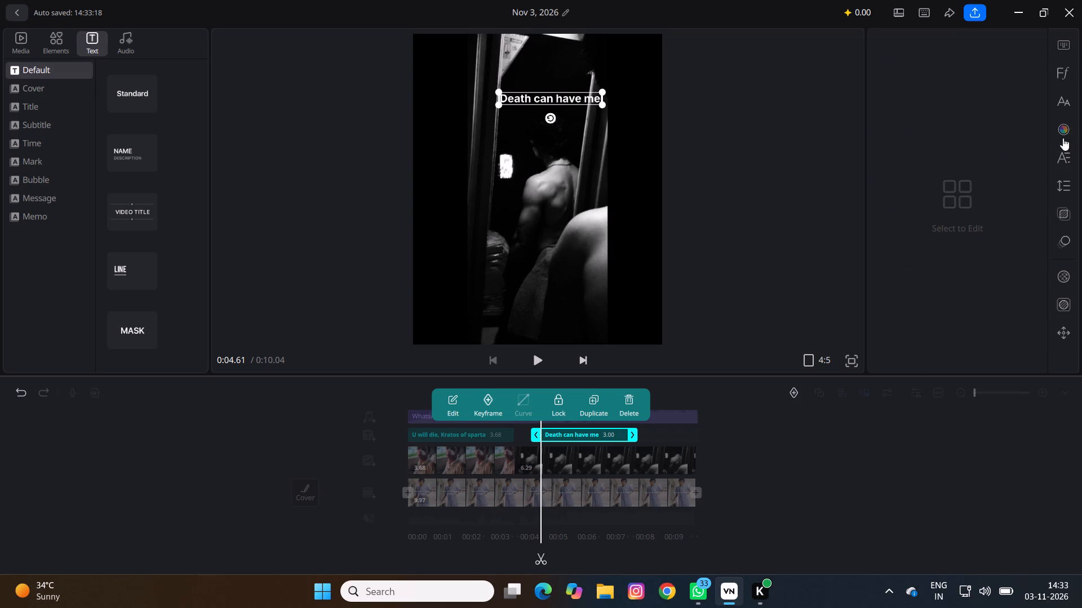
Apply the white-on-red colour style to the "Death can have me" title.
click(1064, 131)
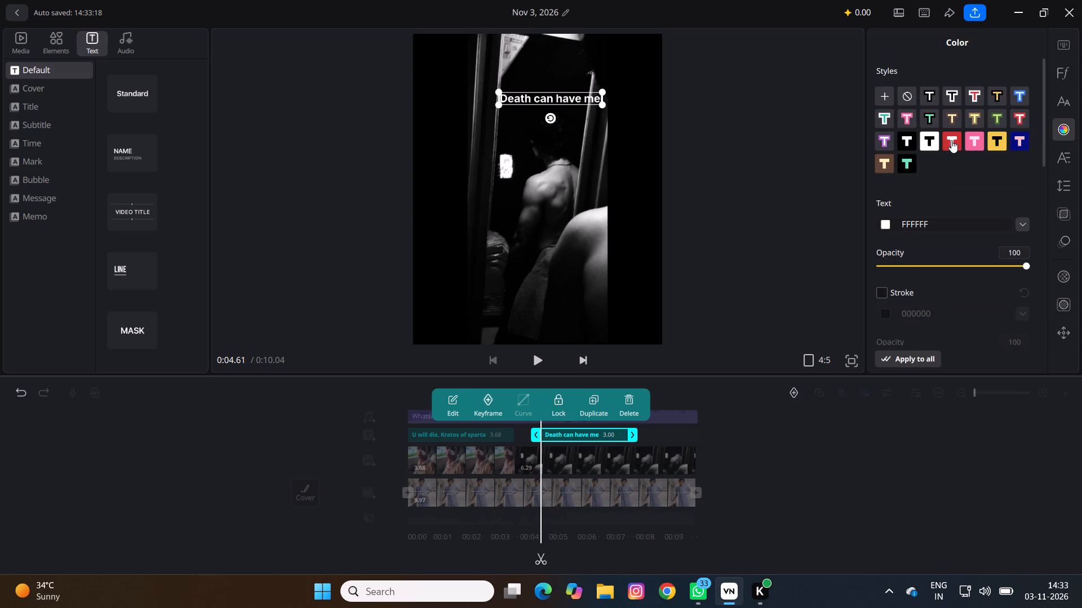
click(951, 140)
click(951, 140)
click(951, 140)
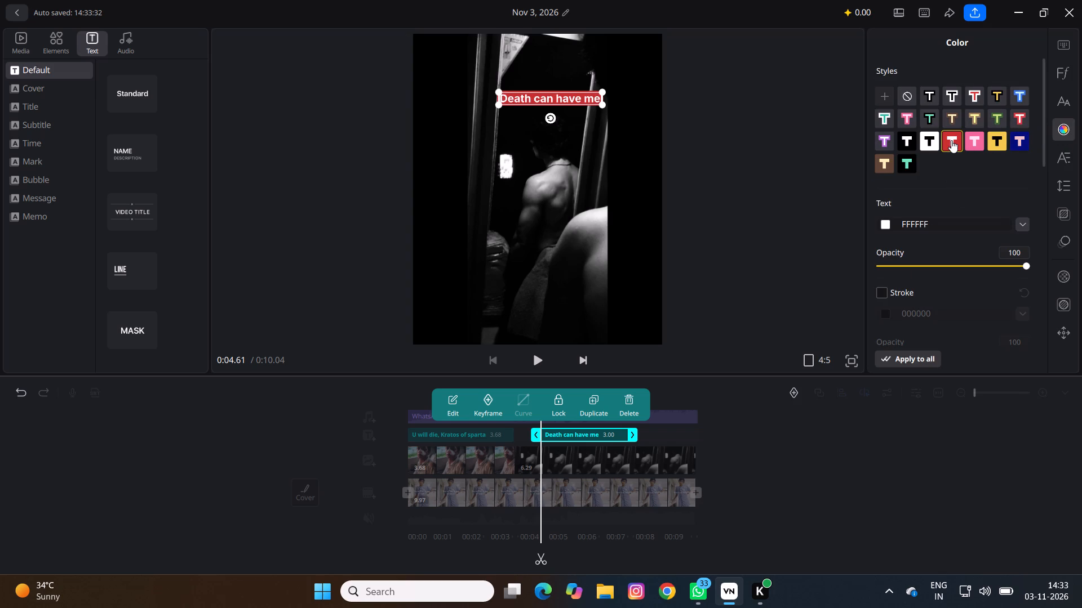
Clear the style preset from the "Death can have me" title and set its text opacity to 97.
click(889, 263)
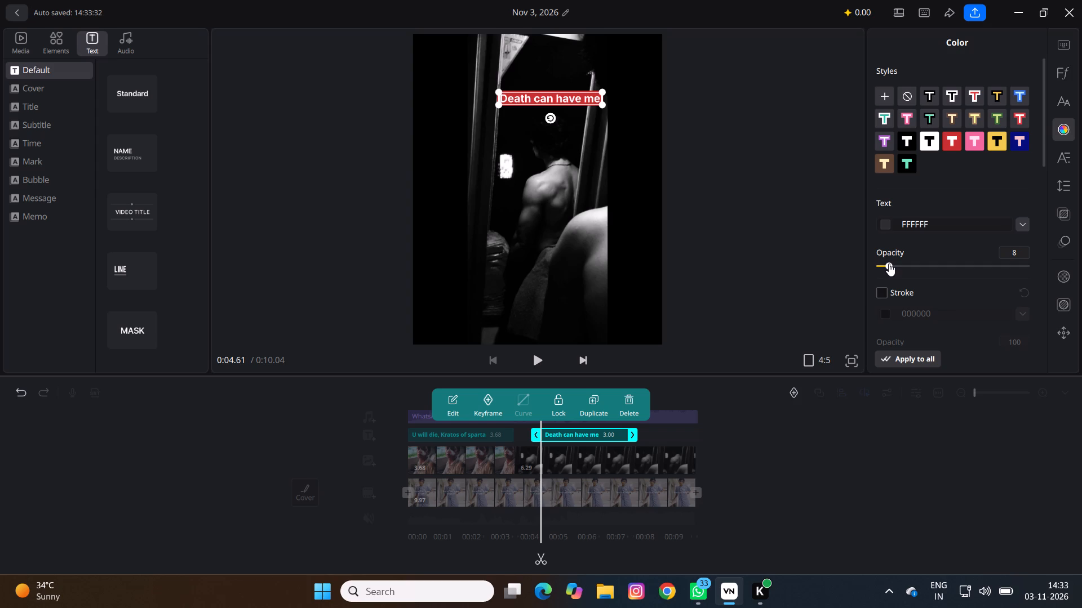
click(904, 92)
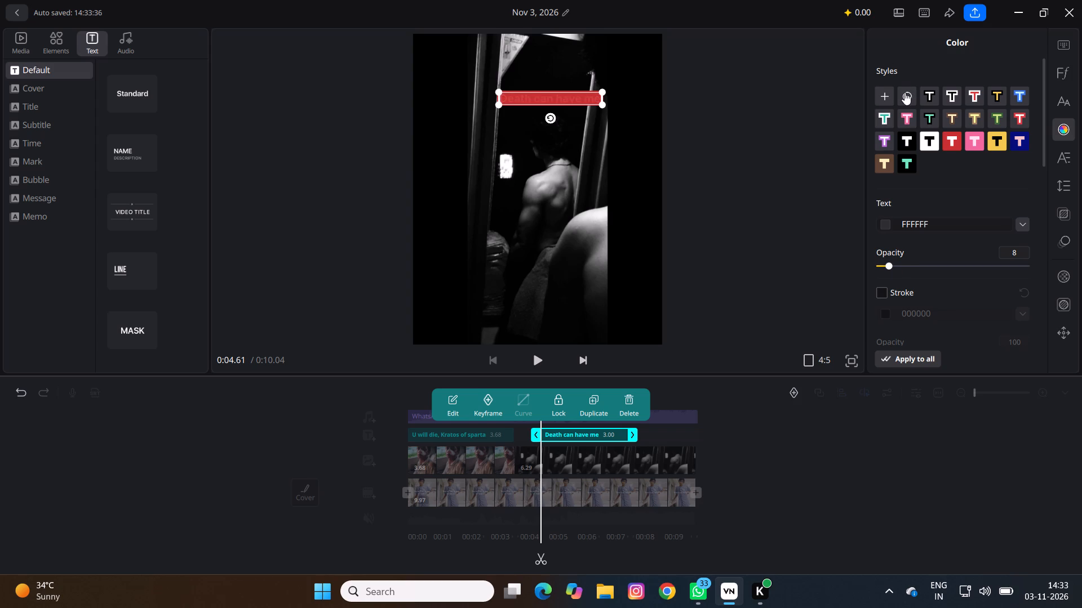
click(1026, 267)
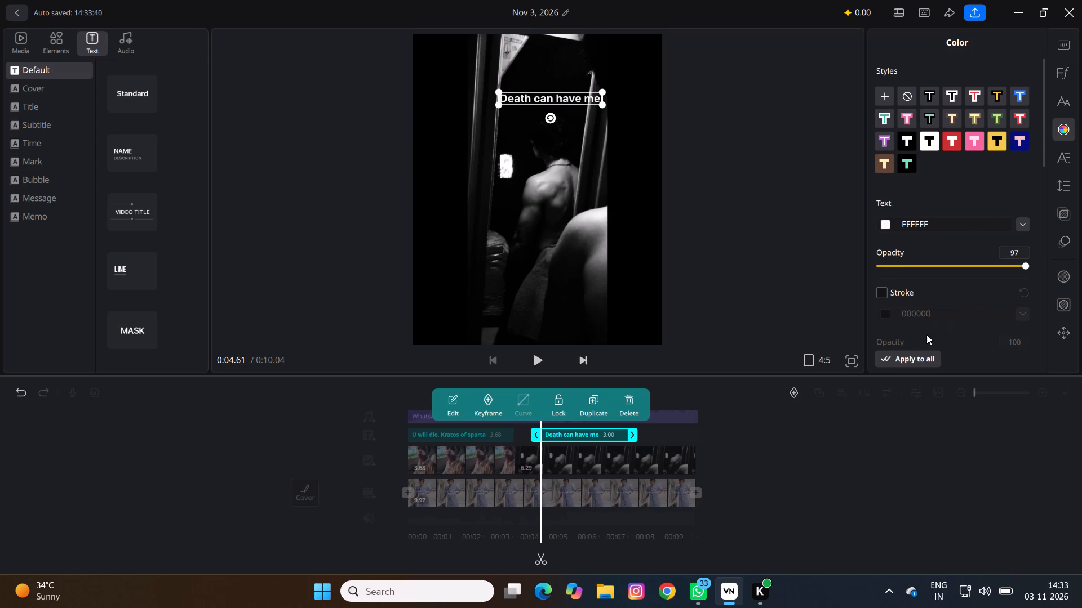
Set the text colour of the "Death can have me" title to red E83737.
scroll(923, 337, down, 2)
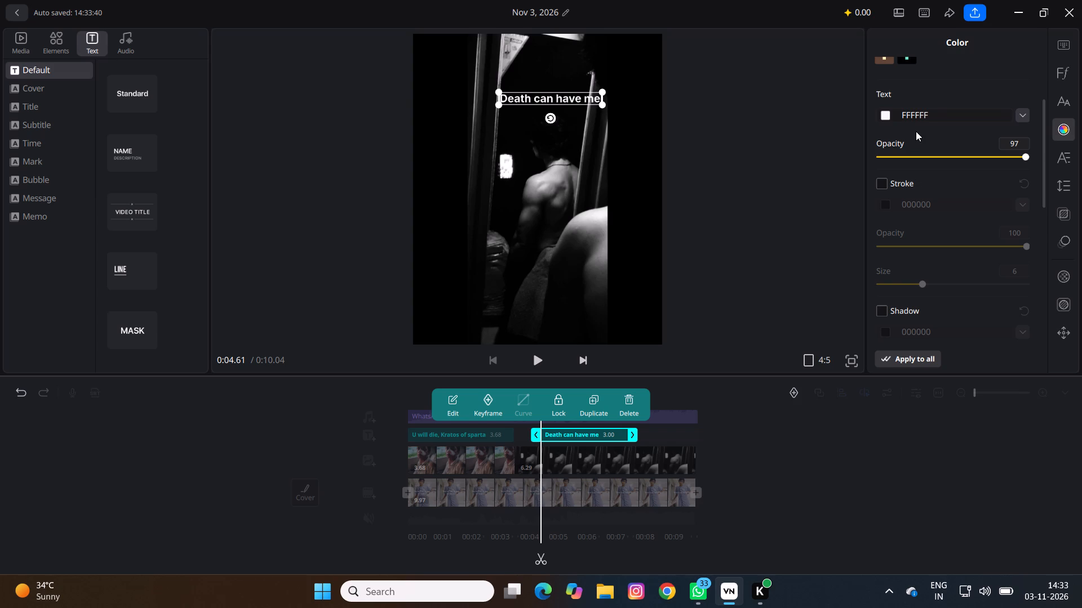
click(884, 115)
click(1027, 115)
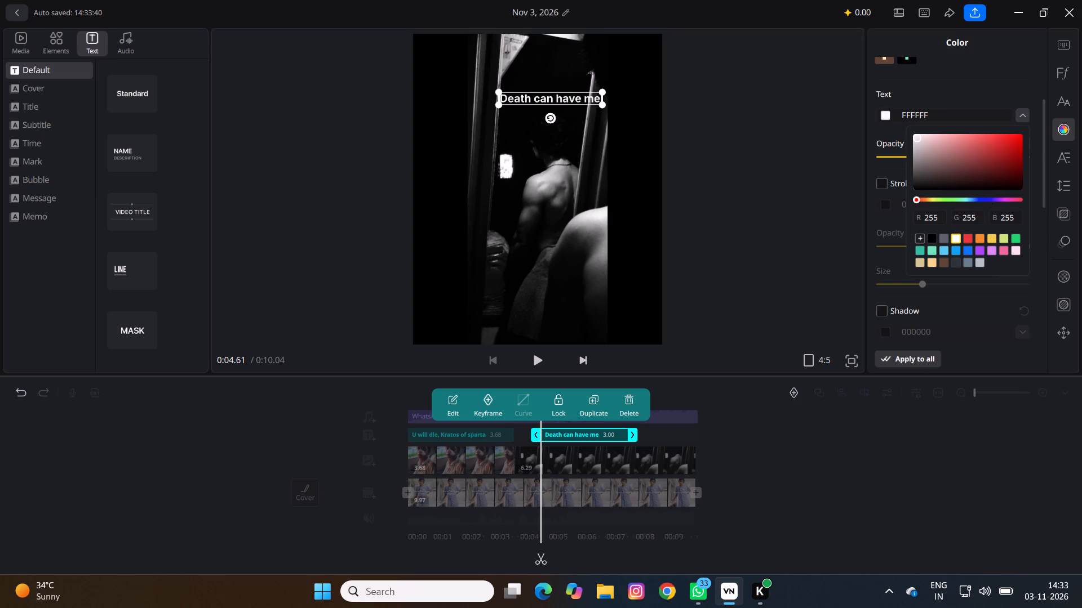
click(969, 240)
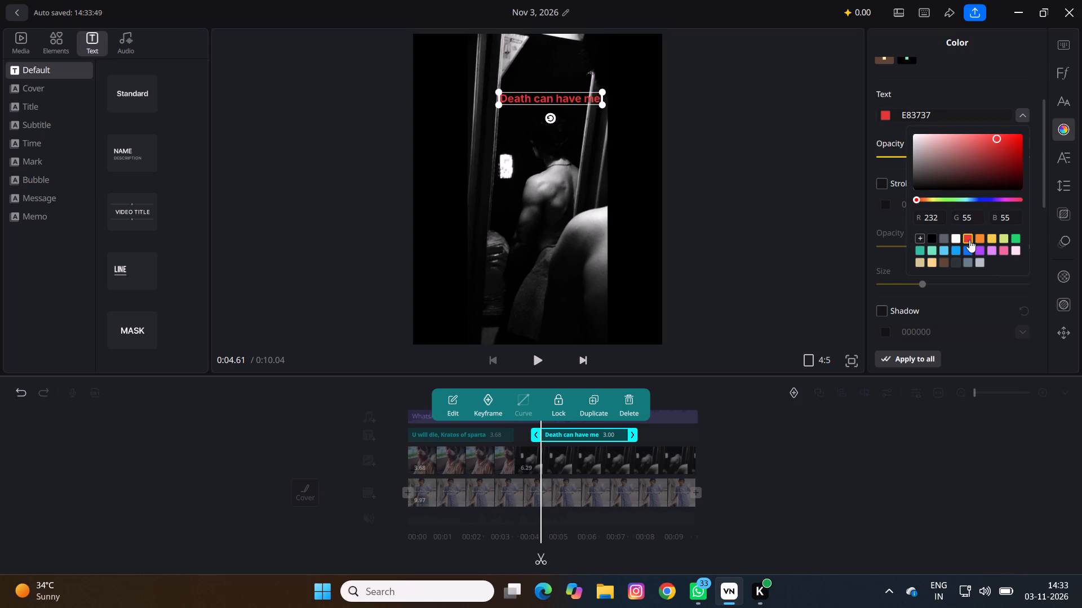
click(904, 442)
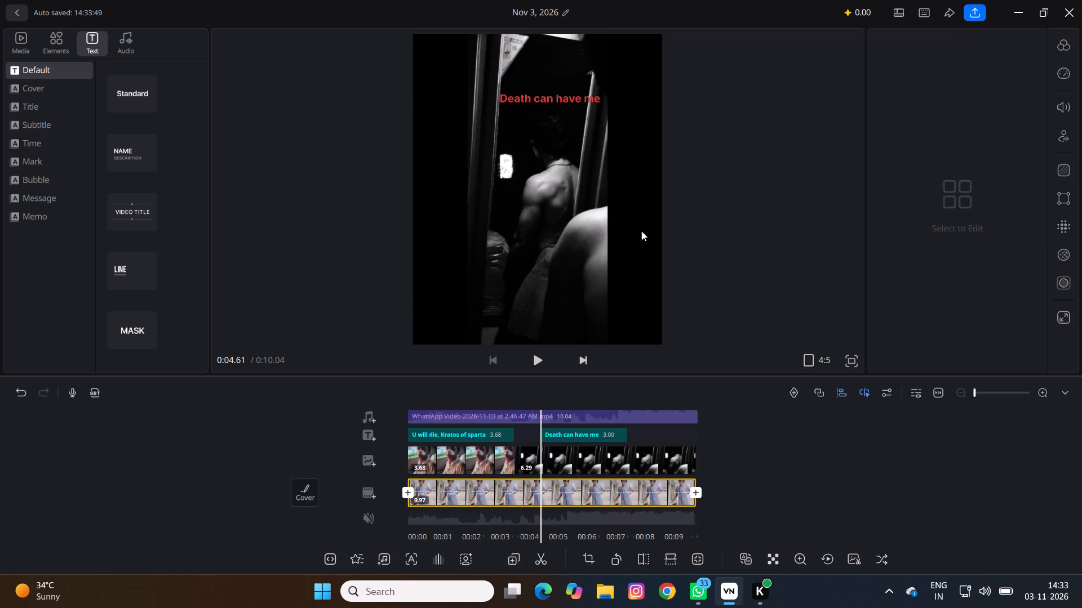
Scale the red title down slightly and move it higher above the man's head.
click(587, 94)
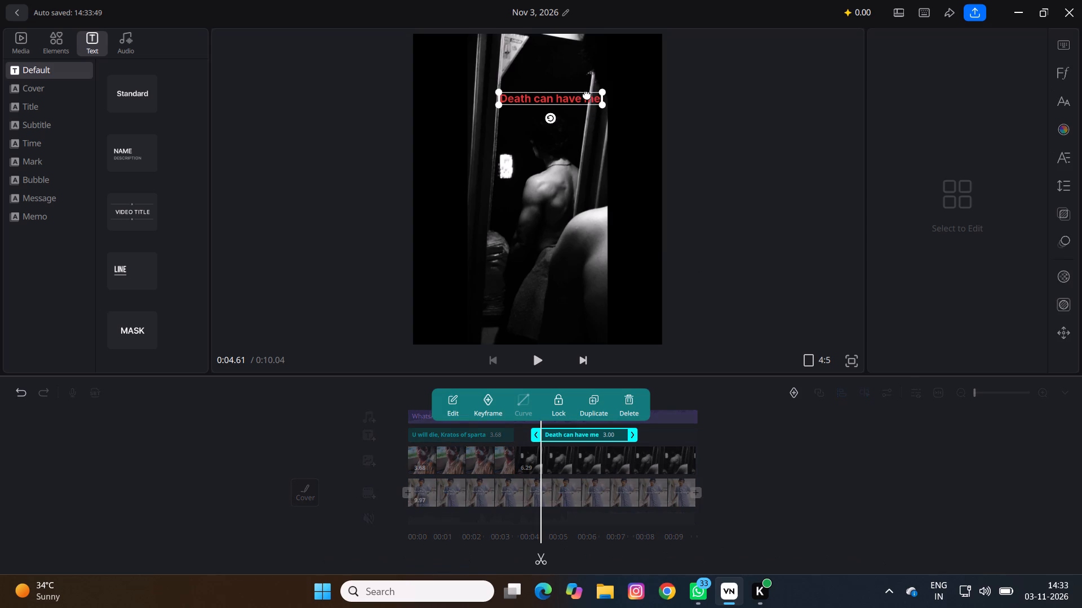
drag(599, 106, 585, 106)
drag(564, 102, 565, 81)
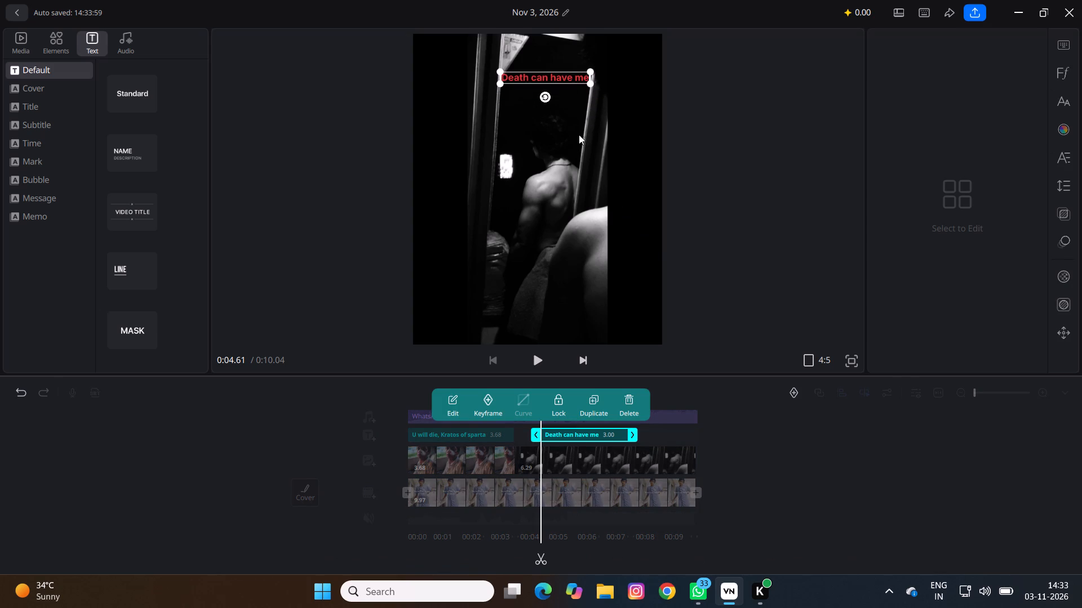
Play ahead to find the cut point and trim the end of the "Death can have me" title to about 0:05.96.
key(space)
key(space)
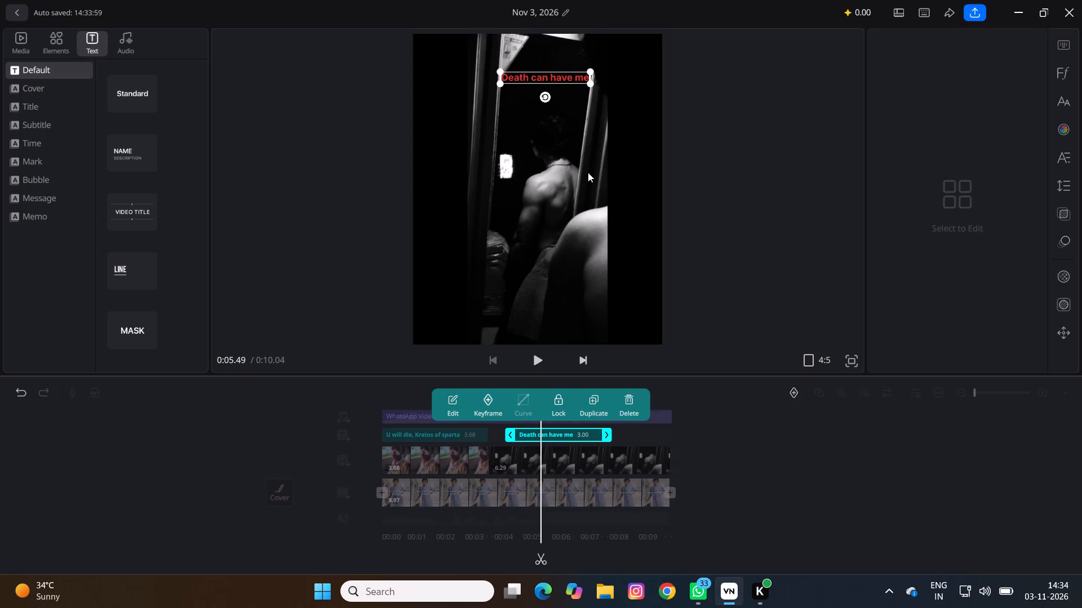
key(space)
key(space)
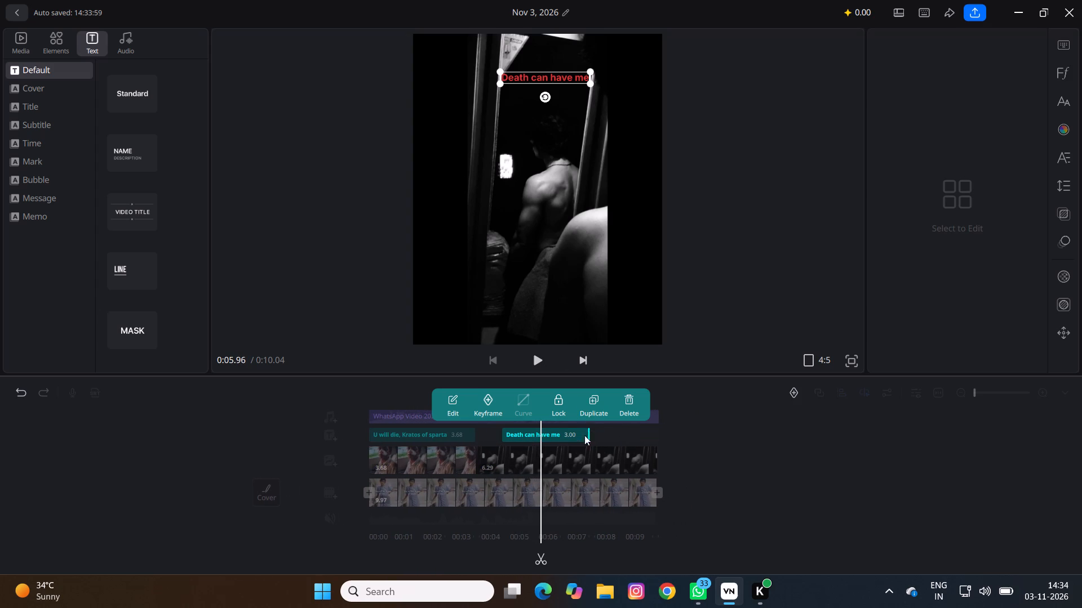
drag(591, 436, 535, 436)
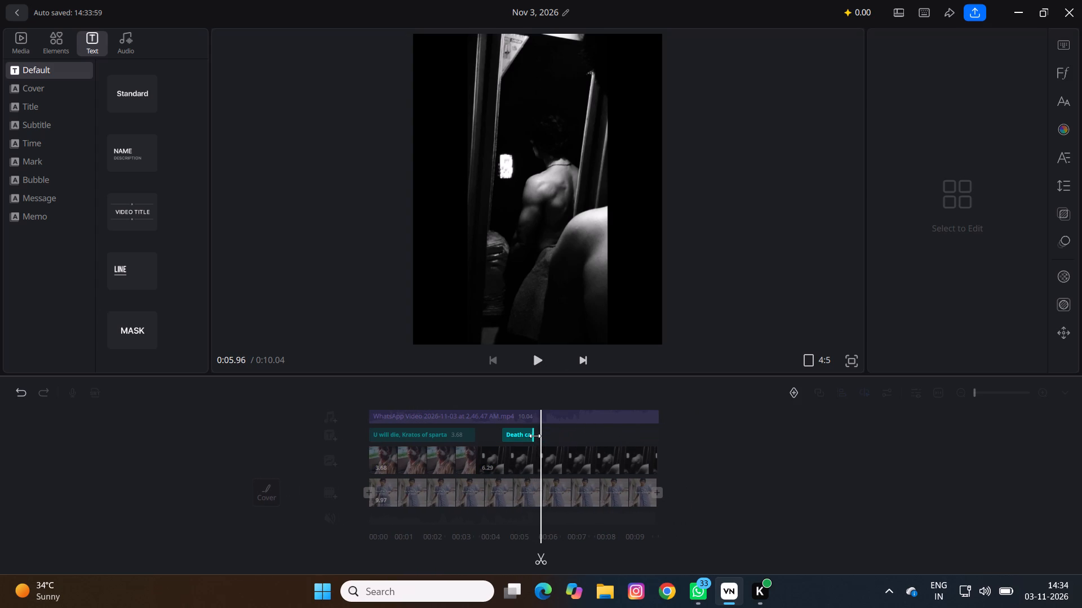
drag(535, 436, 542, 439)
click(596, 445)
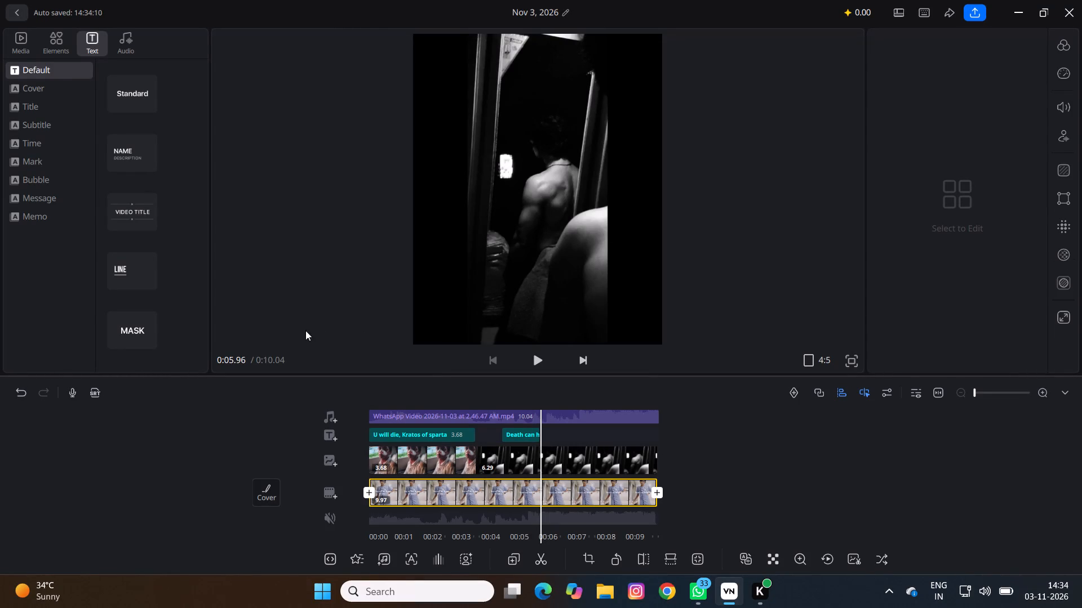
Play back the start of the second photo and shift the "Death can have me" title slightly earlier on its track.
click(371, 433)
key(space)
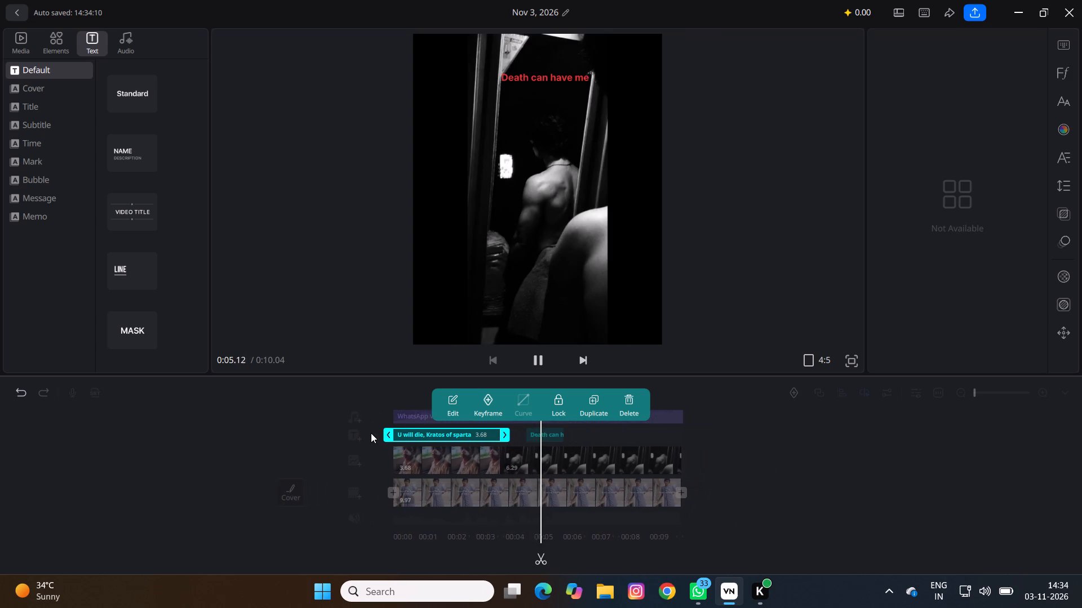
key(space)
click(533, 433)
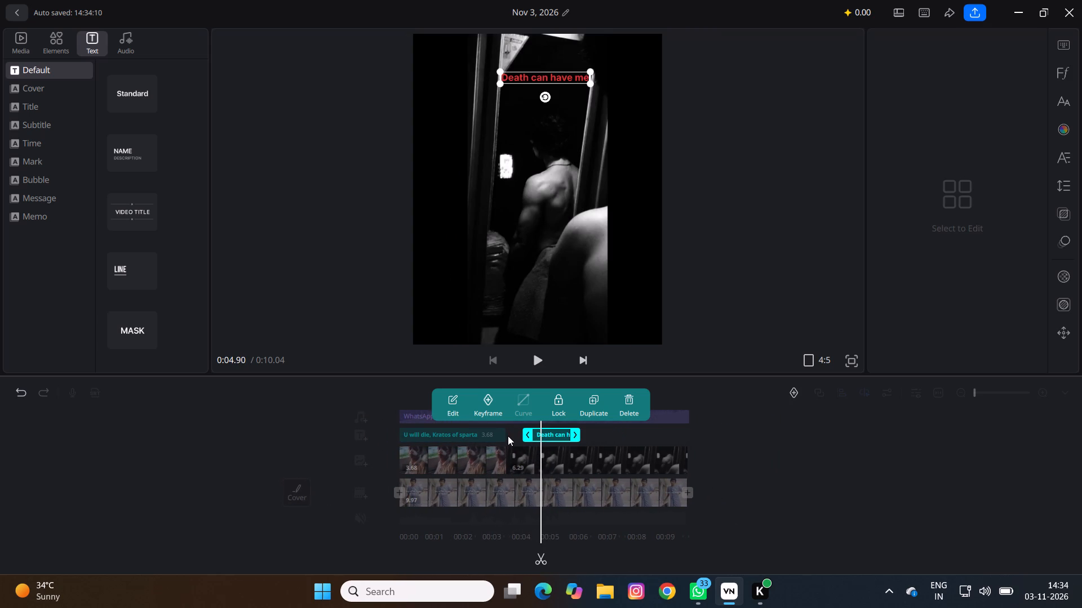
click(508, 436)
drag(540, 431, 540, 428)
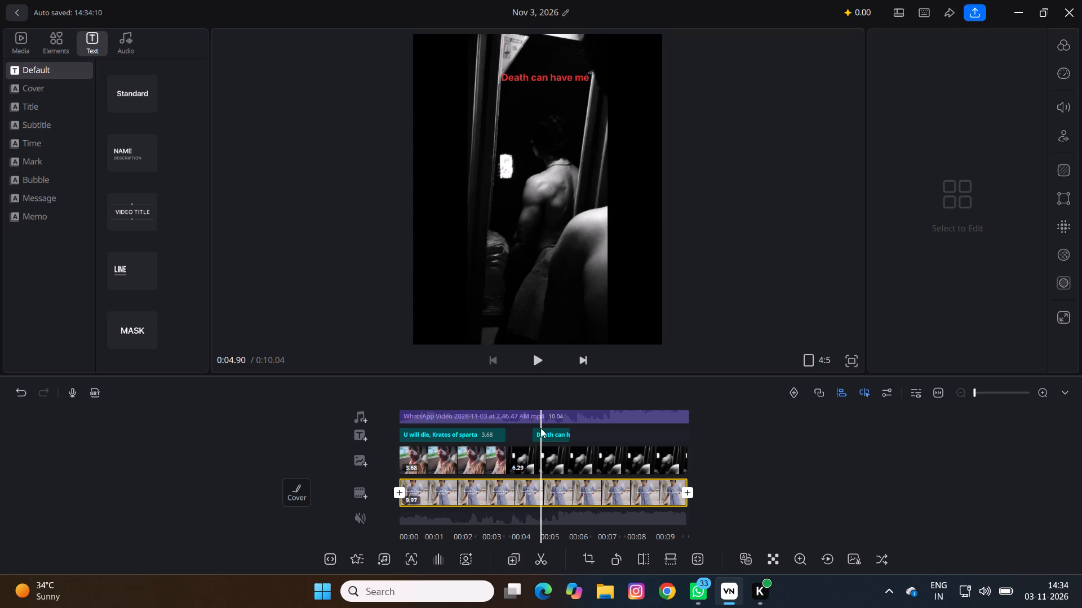
drag(540, 428, 565, 440)
text(nnn)
key(space)
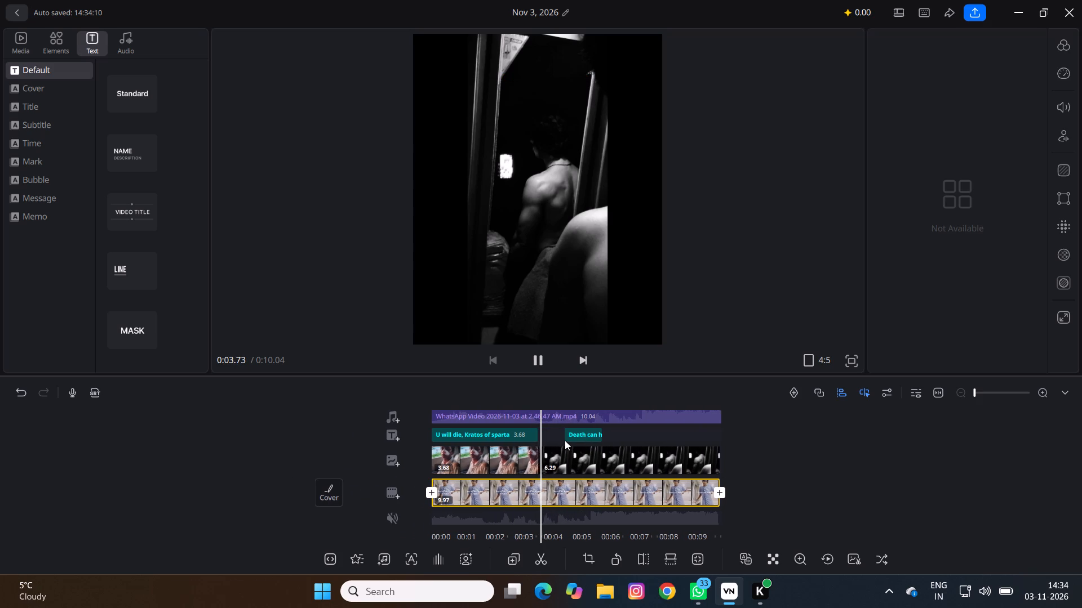
key(space)
drag(559, 435, 546, 437)
click(548, 430)
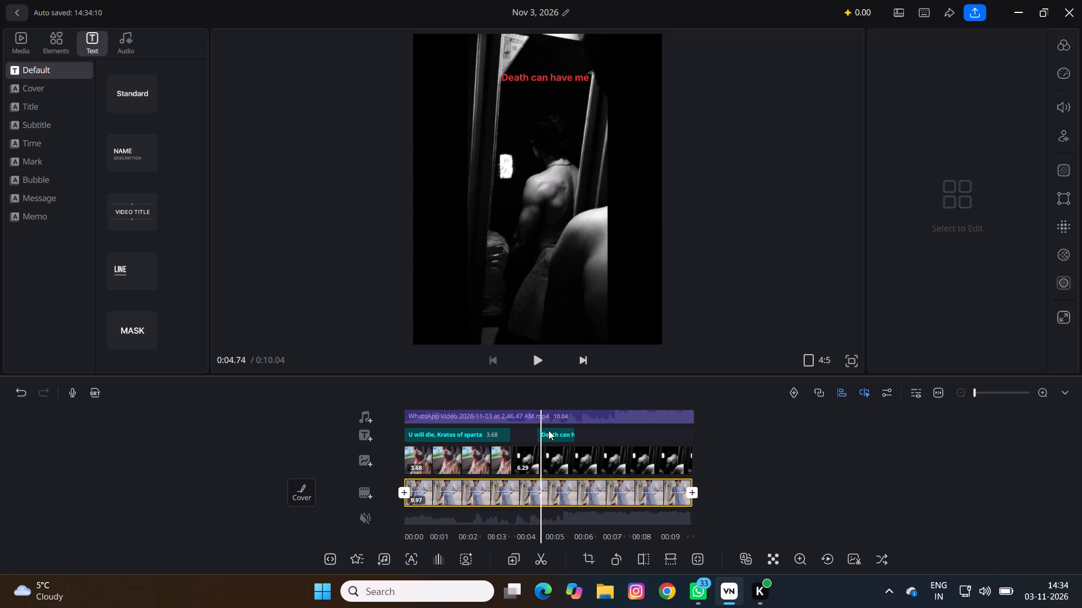
drag(545, 439, 535, 439)
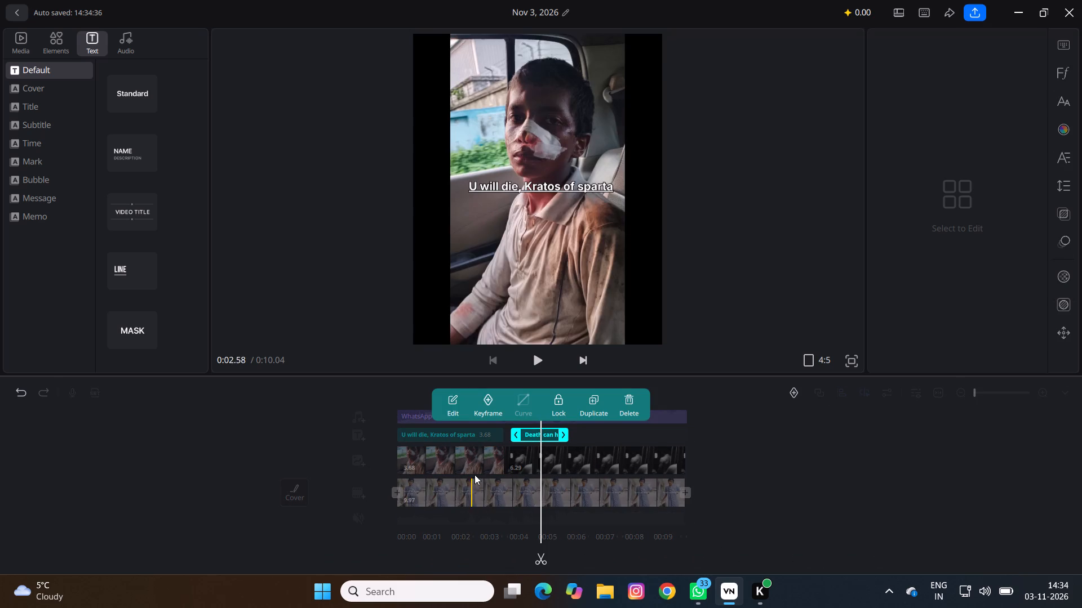
Replay the transition into the second photo and nudge the "Death can have me" title a little earlier again.
click(477, 459)
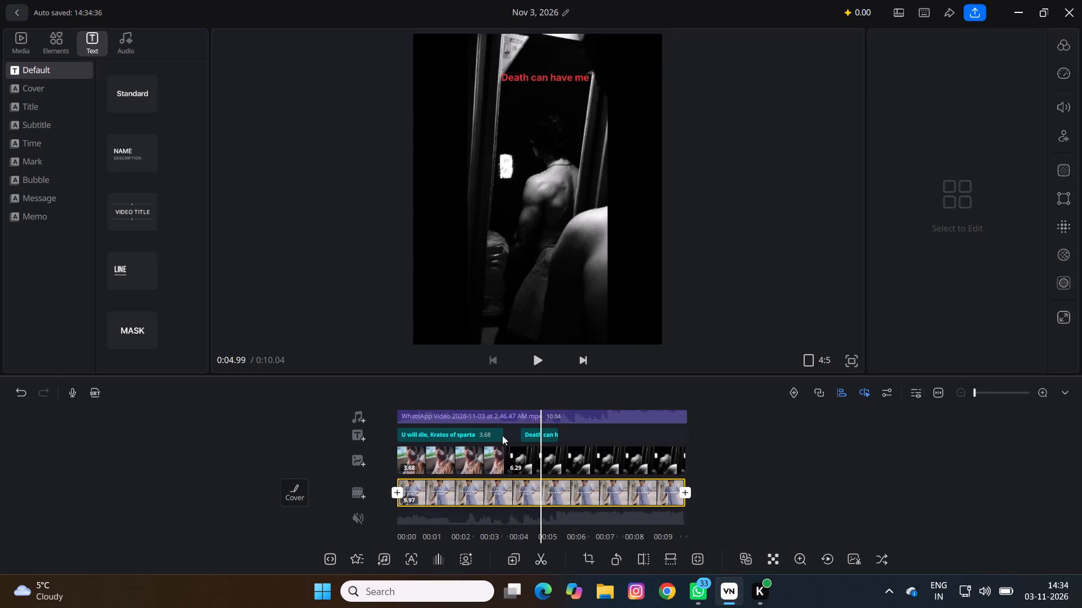
key(Left)
key(Left)
key(Left)
key(Left)
key(Left)
key(Left)
key(Left)
key(Left)
key(Left)
key(Left)
key(Left)
key(Left)
key(Left)
key(Left)
key(Left)
key(Left)
key(Left)
key(Left)
key(Left)
key(Left)
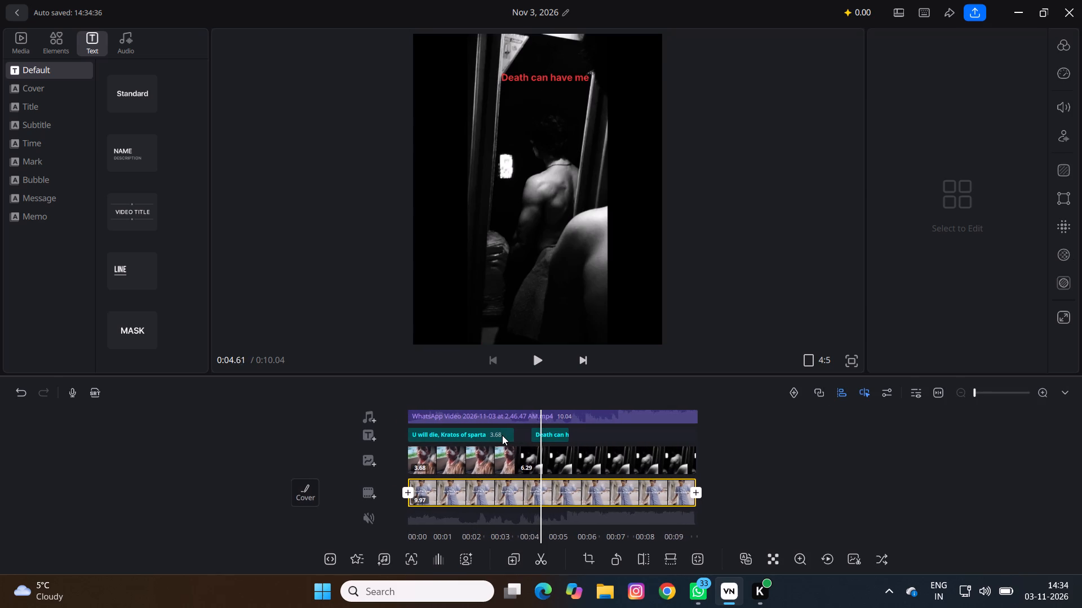
key(space)
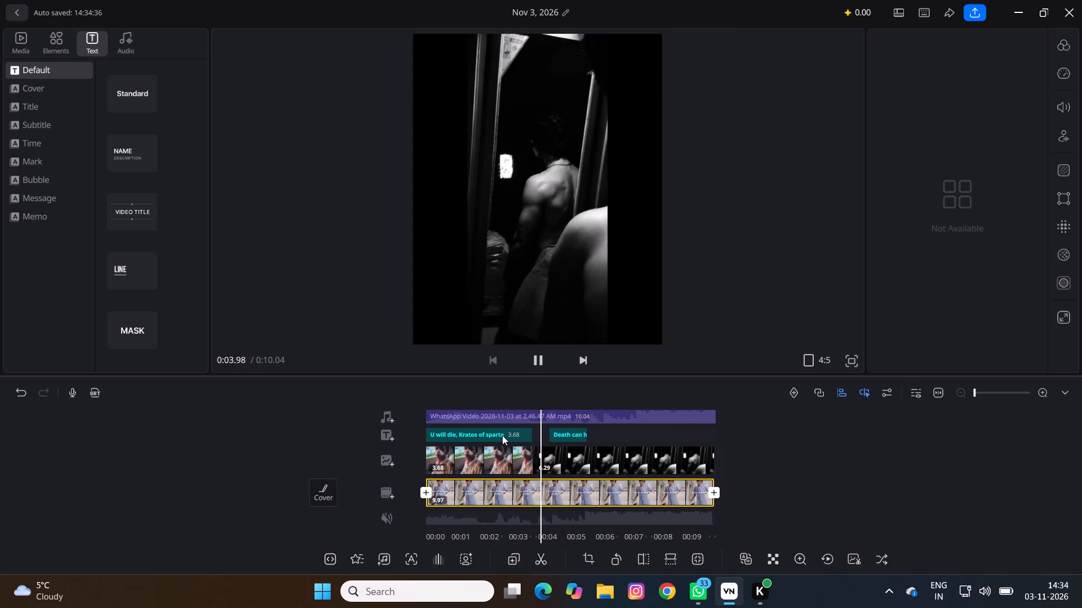
key(space)
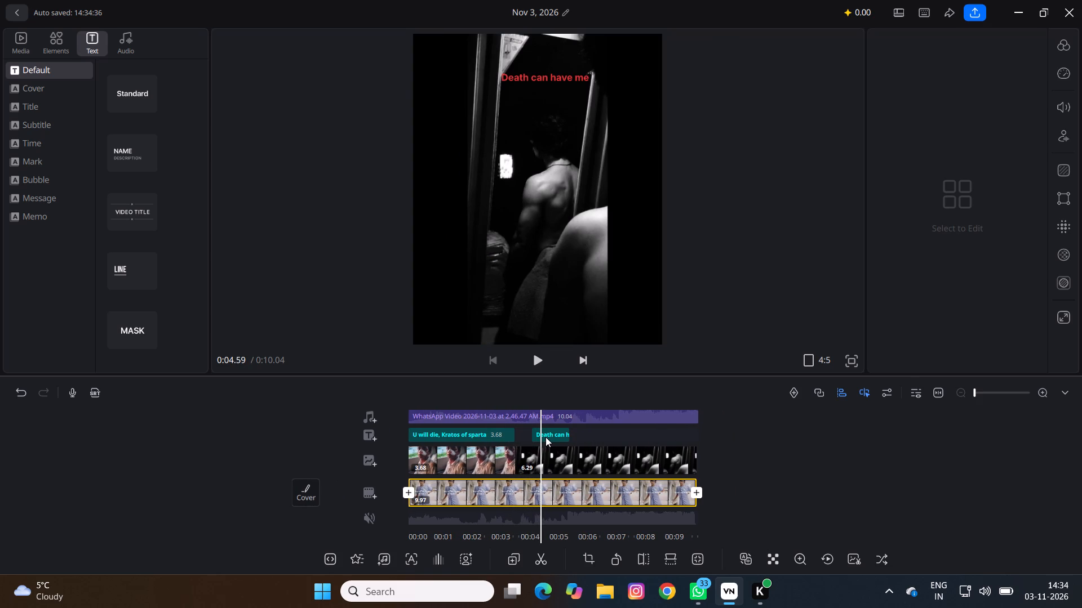
click(546, 433)
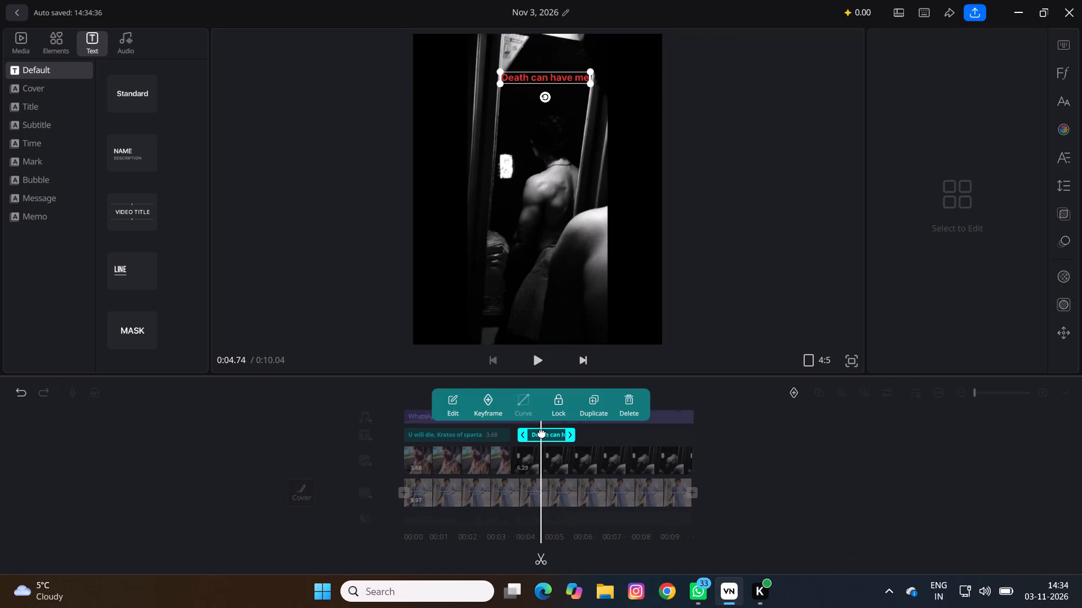
click(542, 438)
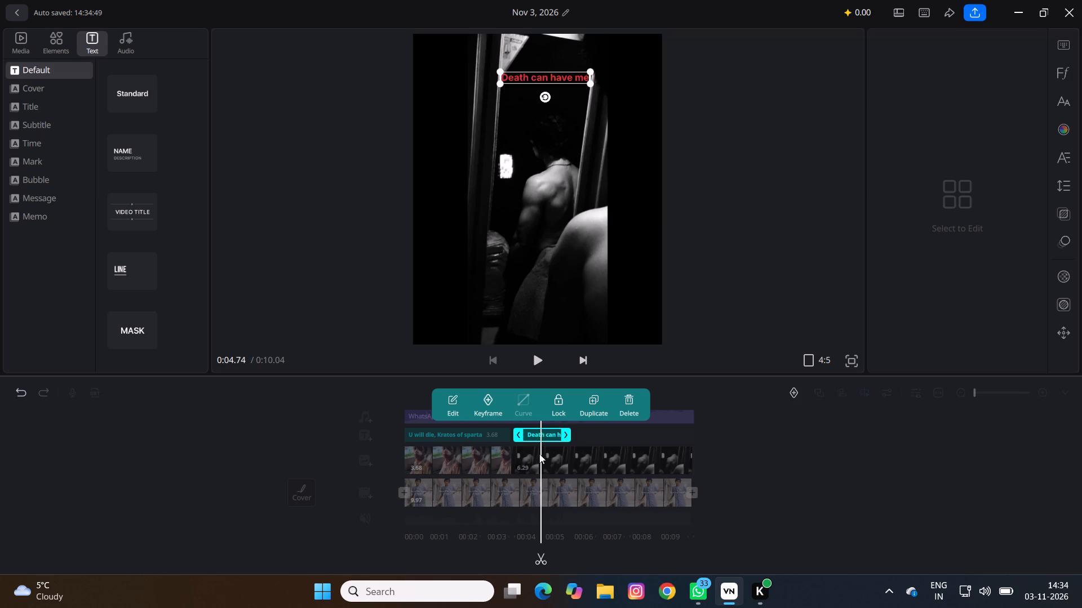
Replay from the start of the second photo past the end of its title to check the title's timing against the audio.
click(542, 464)
key(Left)
key(Left)
key(Left)
key(Left)
key(Left)
key(Left)
key(Left)
key(Left)
key(Left)
key(Left)
key(Left)
key(Left)
key(Left)
key(Left)
key(Left)
key(Left)
key(Left)
key(Left)
key(Left)
key(Left)
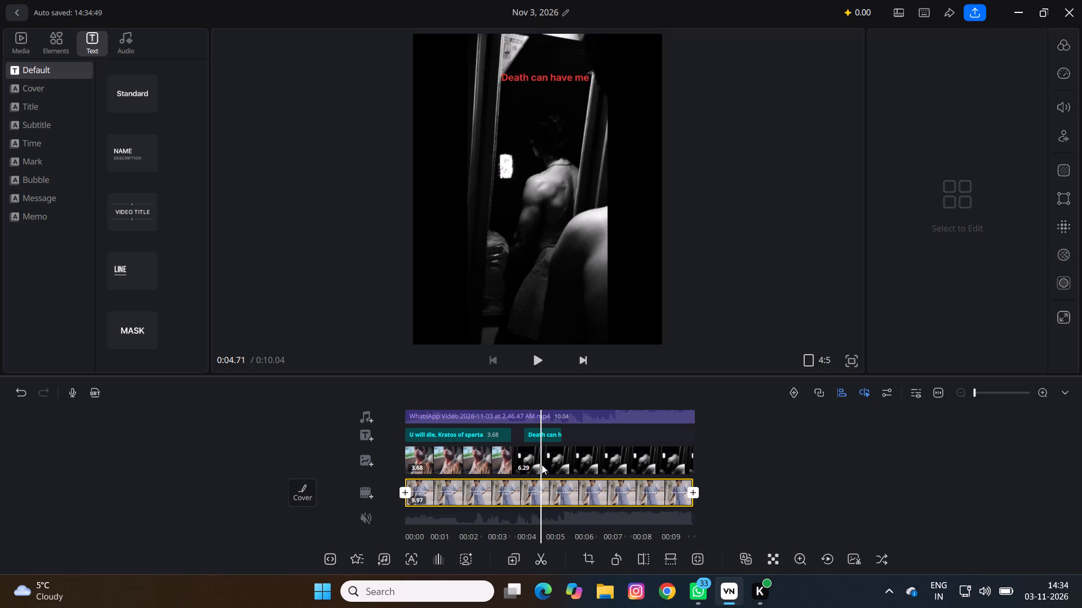
key(space)
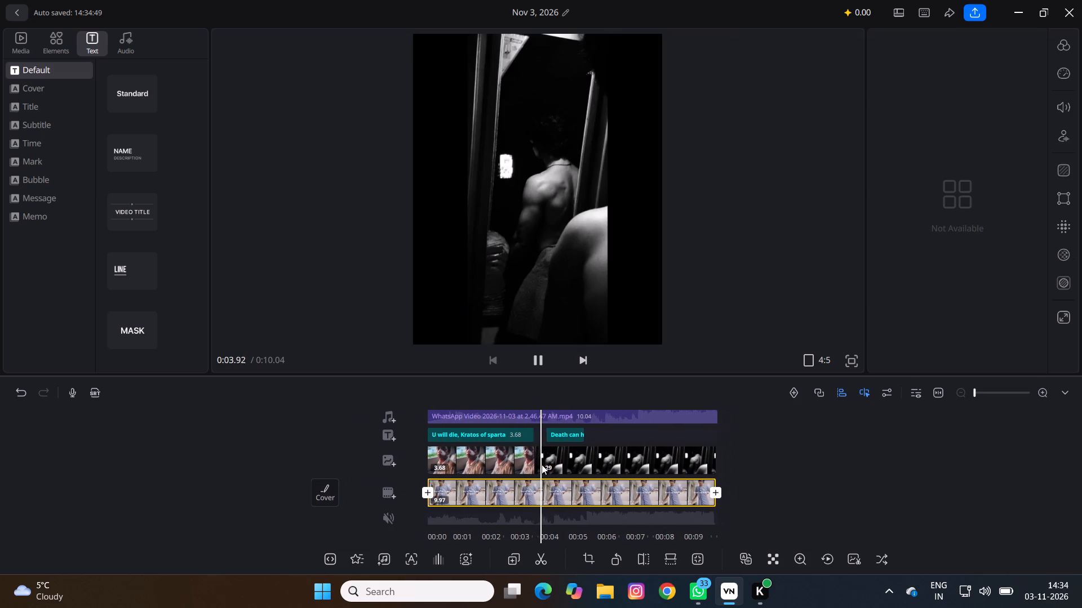
key(space)
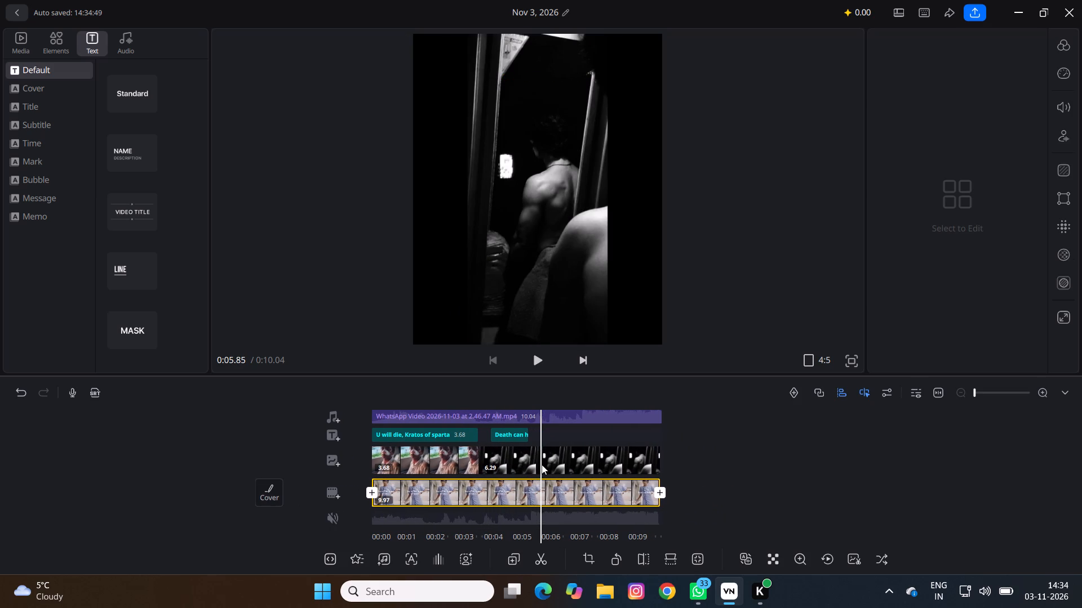
Add a default text title to the text track at about 0:05.71, just after the "Death can have me" title.
key(Left)
key(Left)
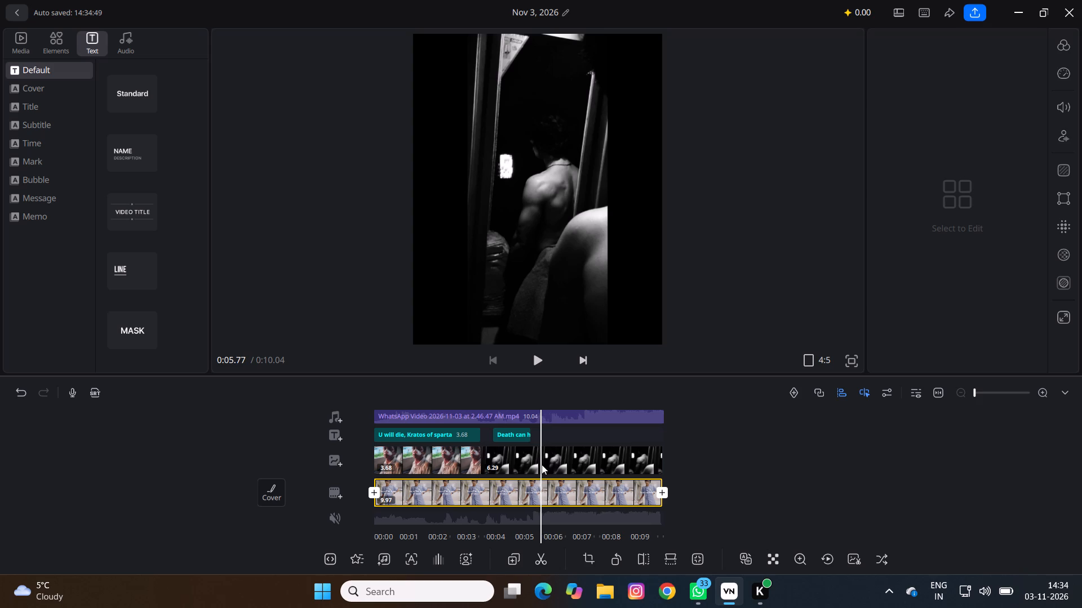
key(Left)
key(Left)
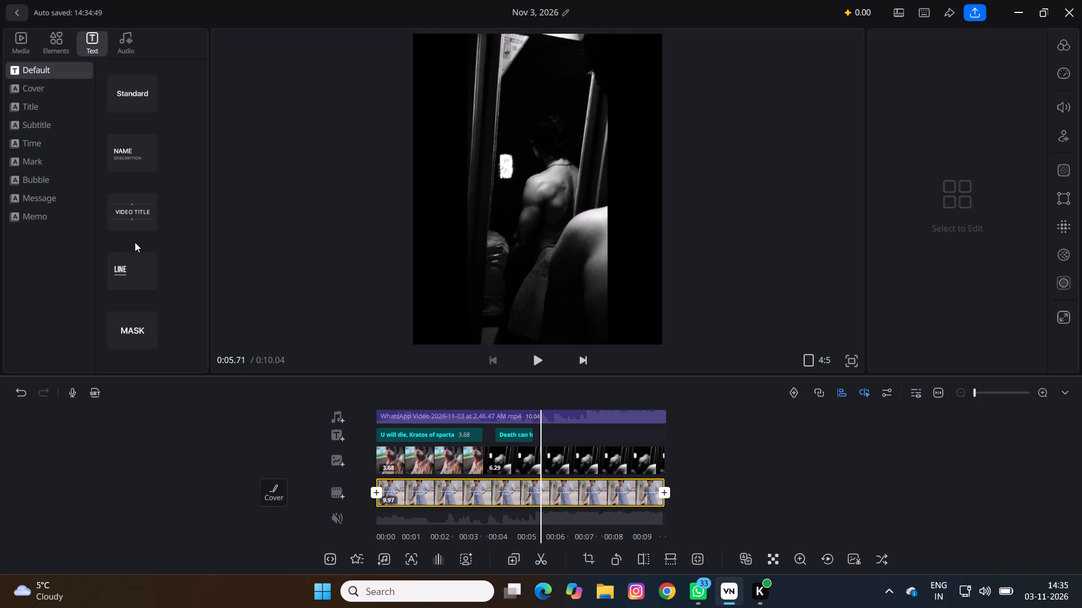
scroll(140, 296, down, 3)
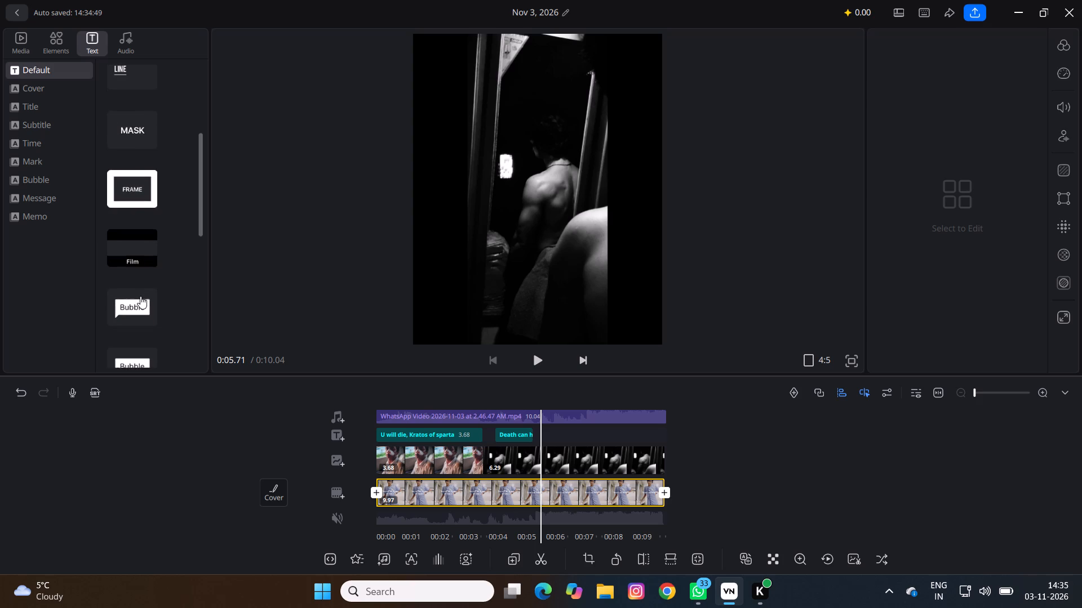
scroll(140, 296, down, 2)
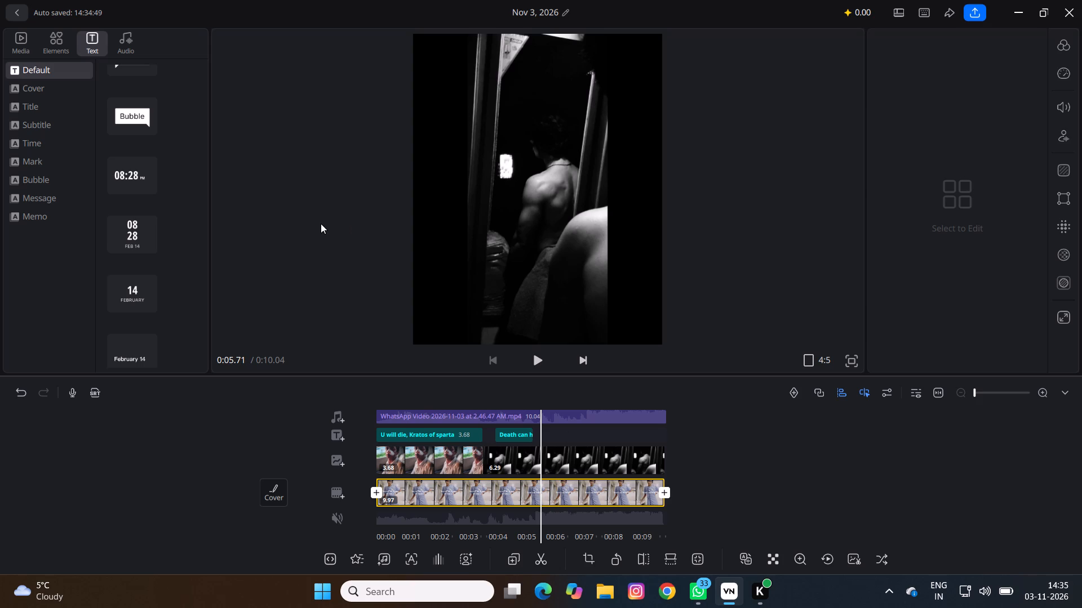
click(335, 437)
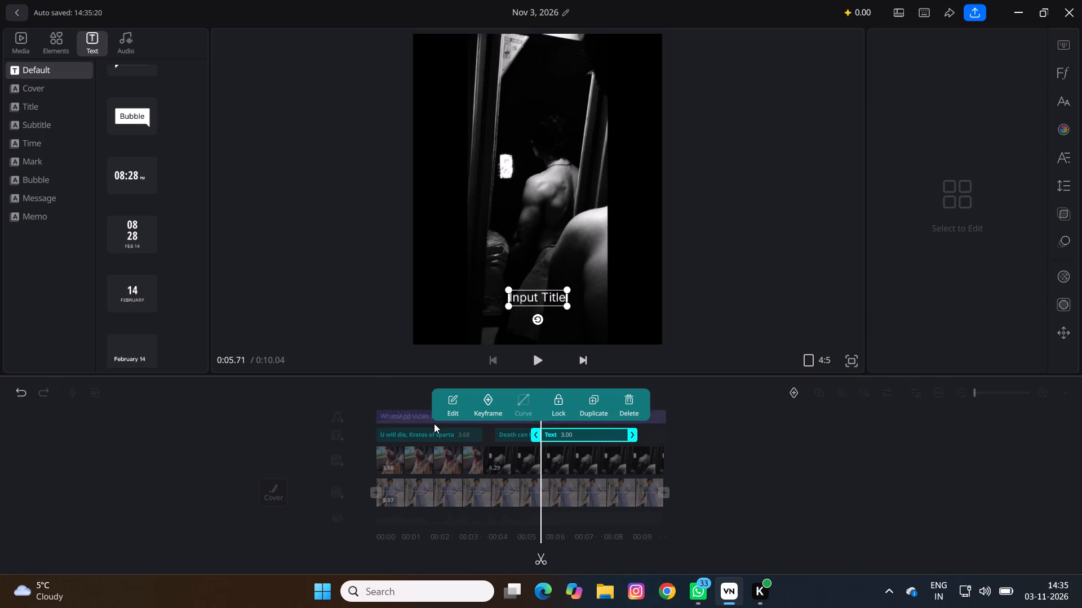
Replace the new title's placeholder text with "When it earns me".
click(566, 435)
click(549, 301)
click(935, 99)
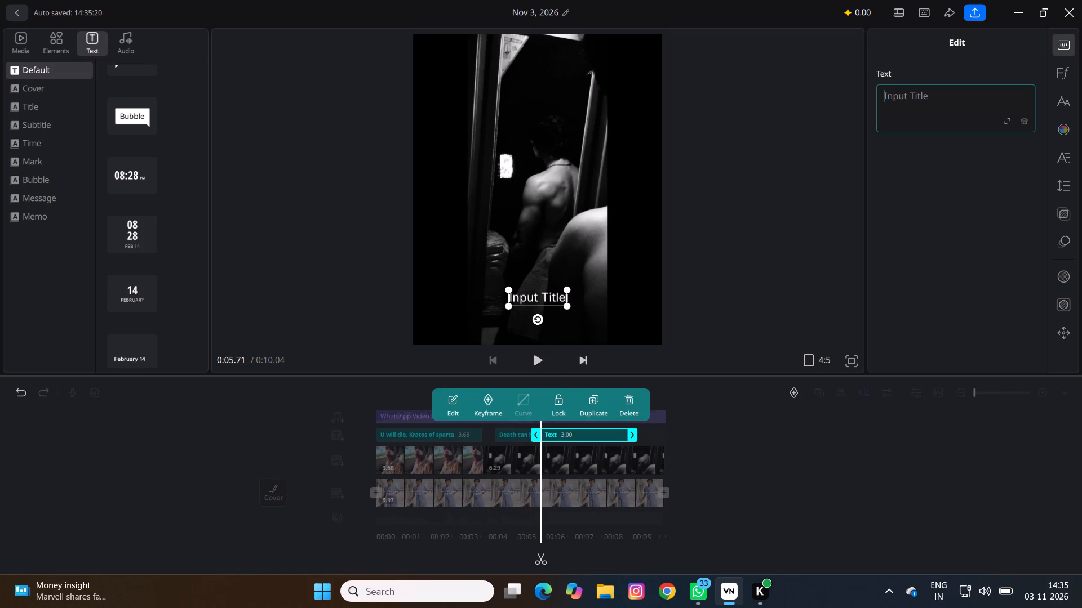
key(w)
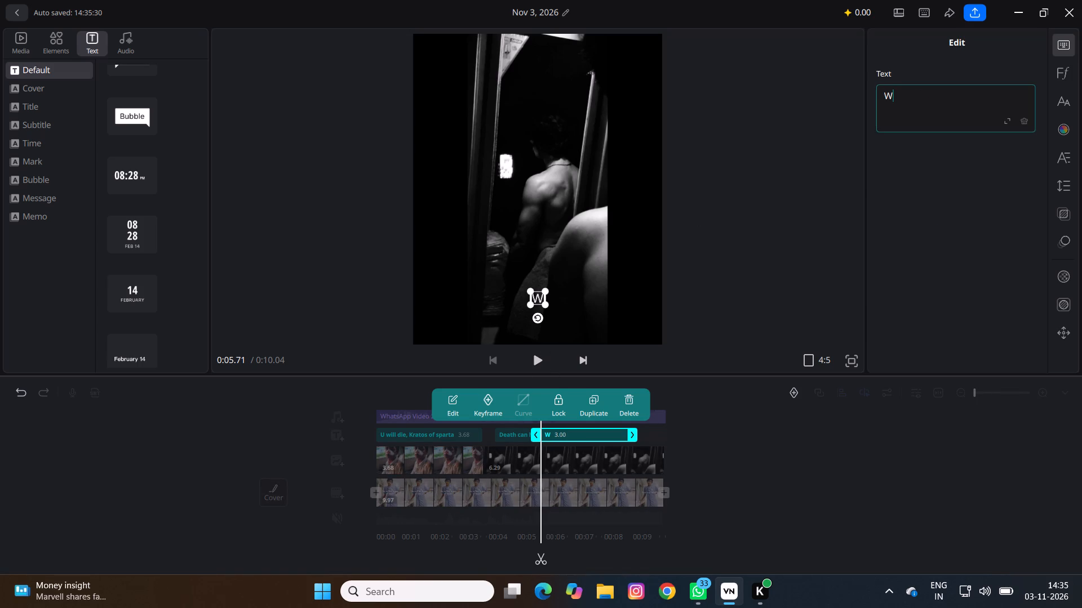
text(hen)
key(space)
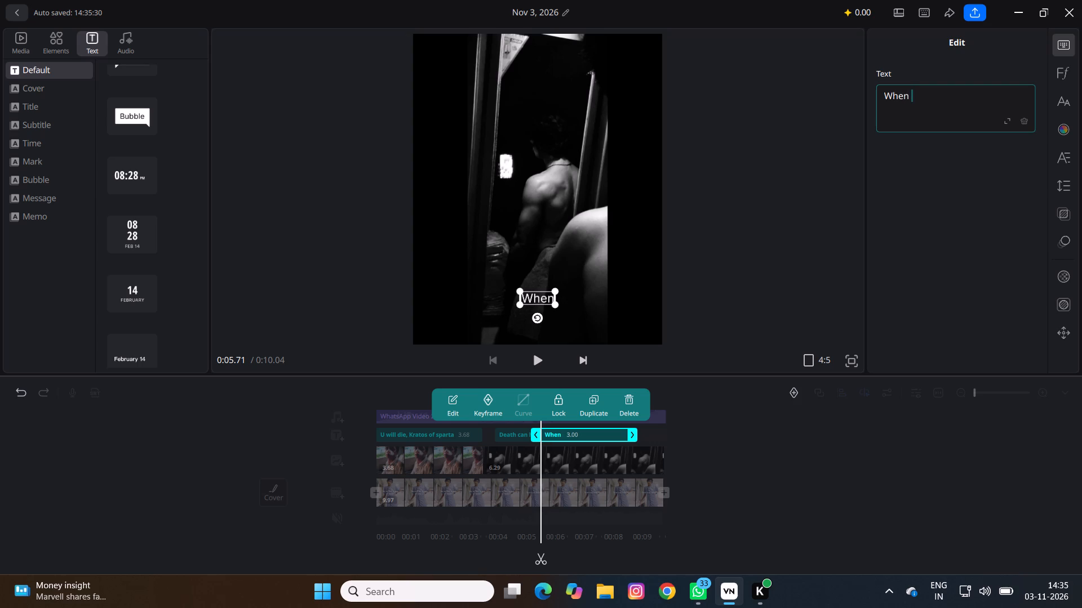
text(it earns me)
key(space)
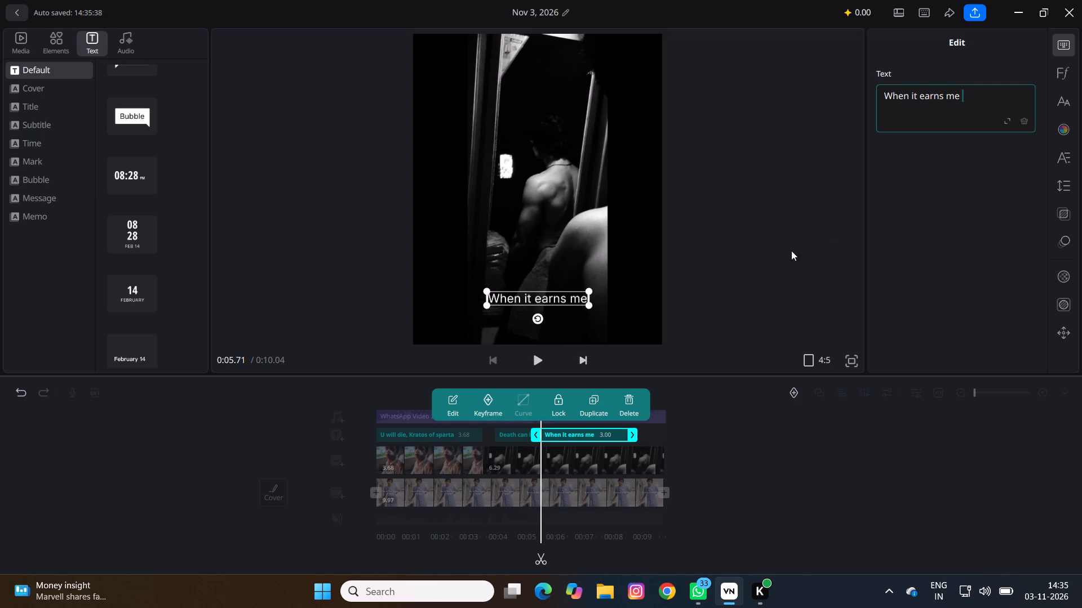
Move the "When it earns me" title to the dark area above the man's head and scale it down slightly.
drag(558, 303, 557, 128)
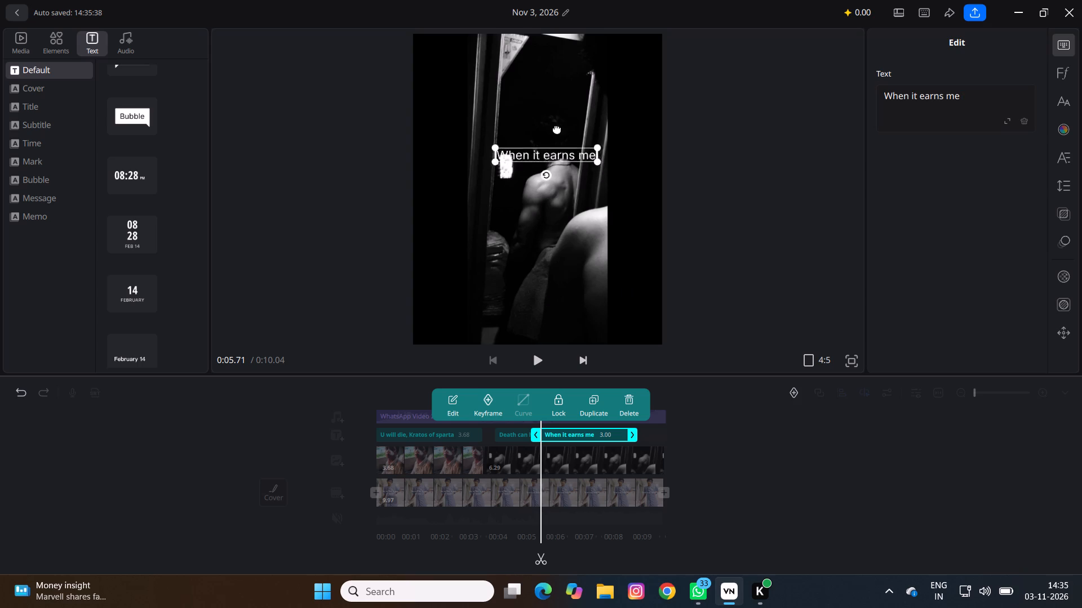
drag(557, 128, 570, 88)
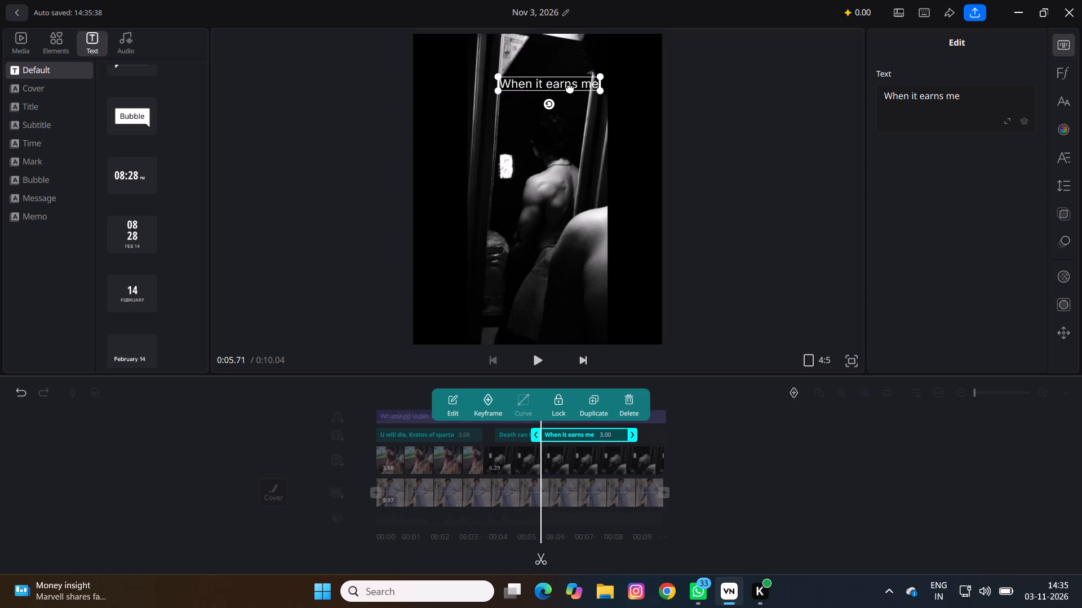
drag(602, 91, 585, 92)
click(565, 82)
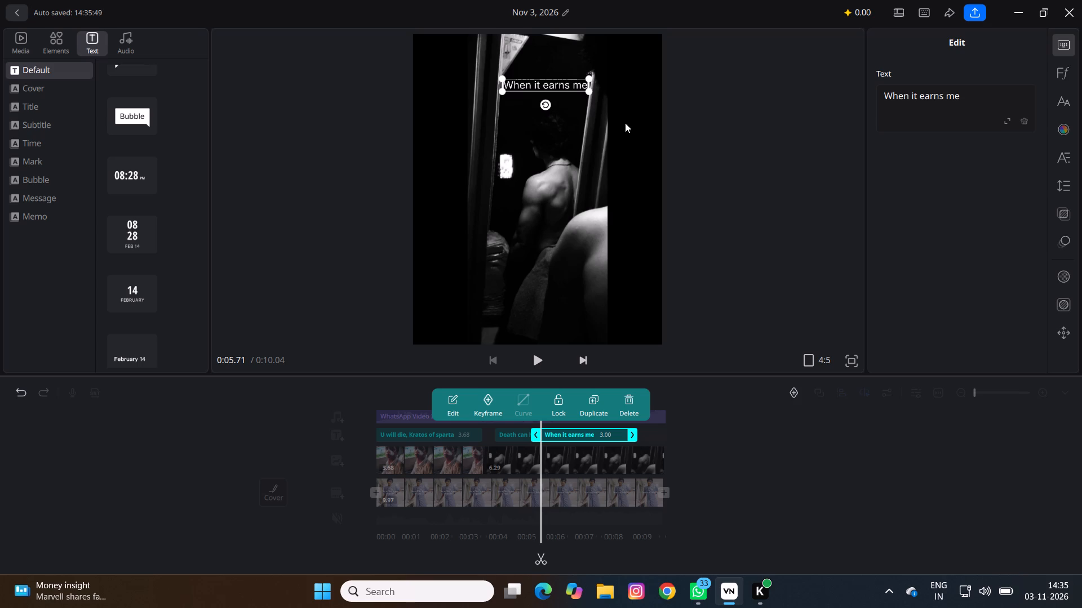
click(697, 157)
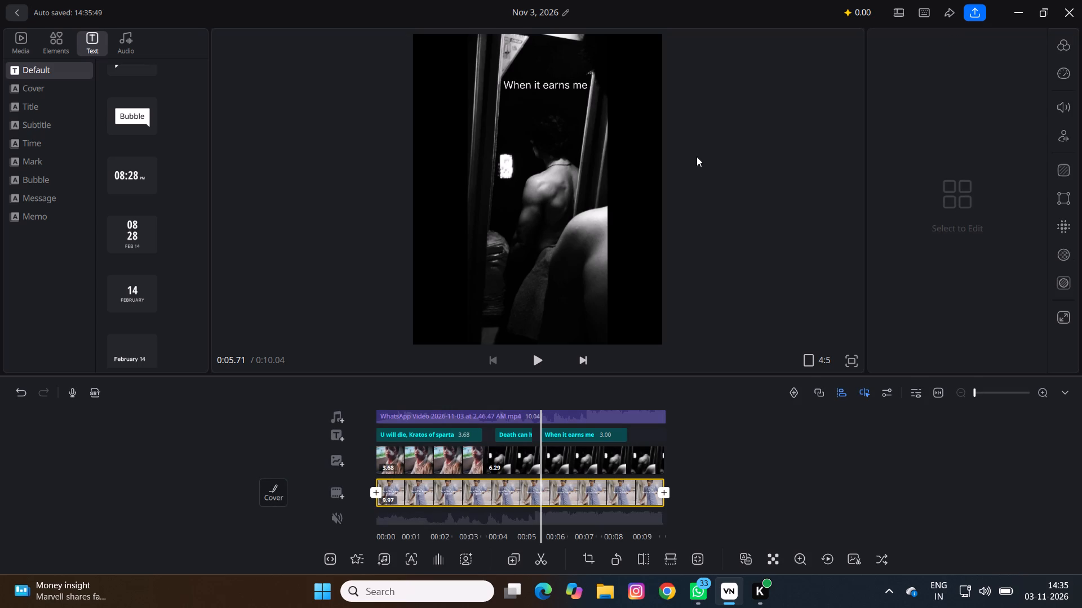
Set the font style of the "When it earns me" title to Black.
click(567, 87)
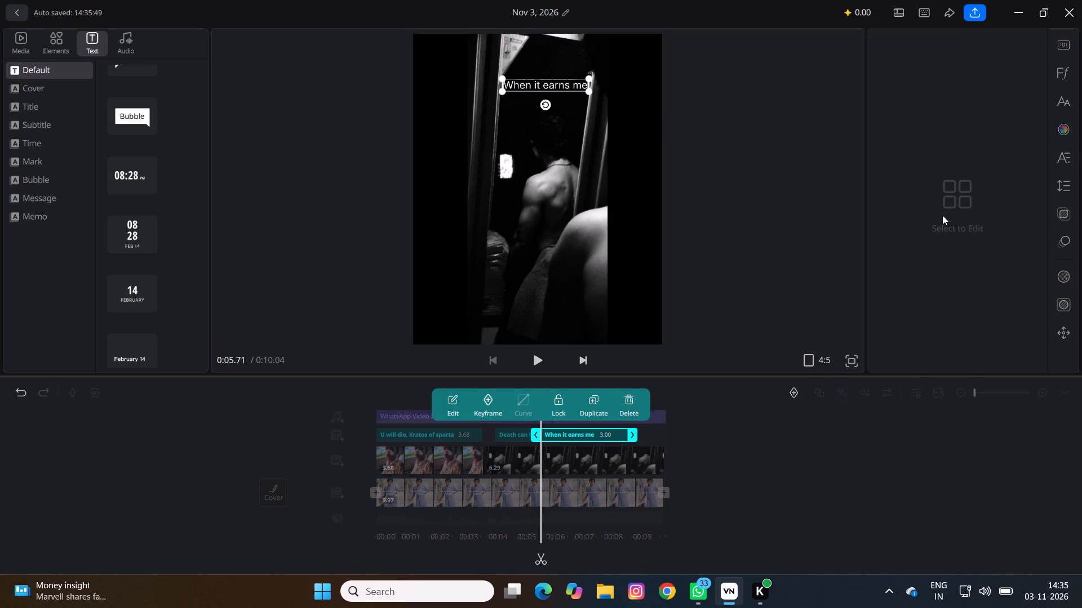
click(1059, 79)
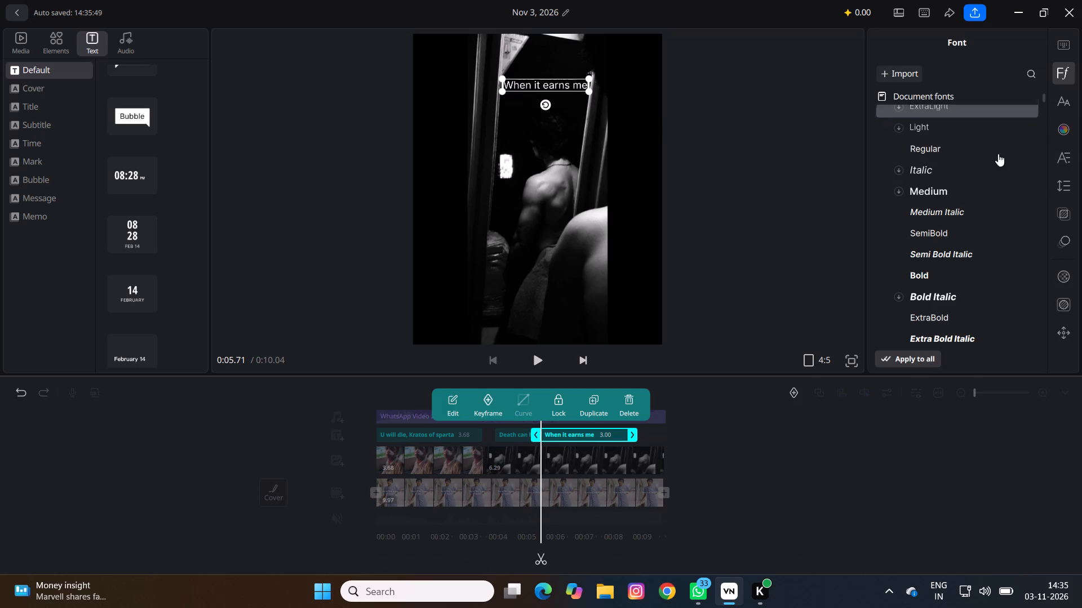
scroll(963, 229, down, 2)
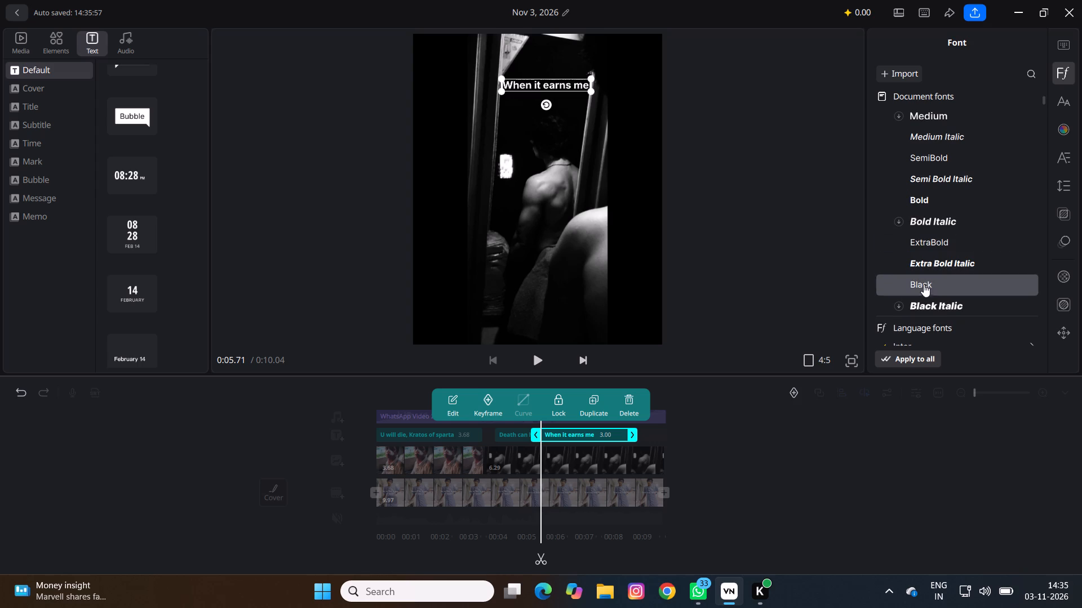
click(924, 287)
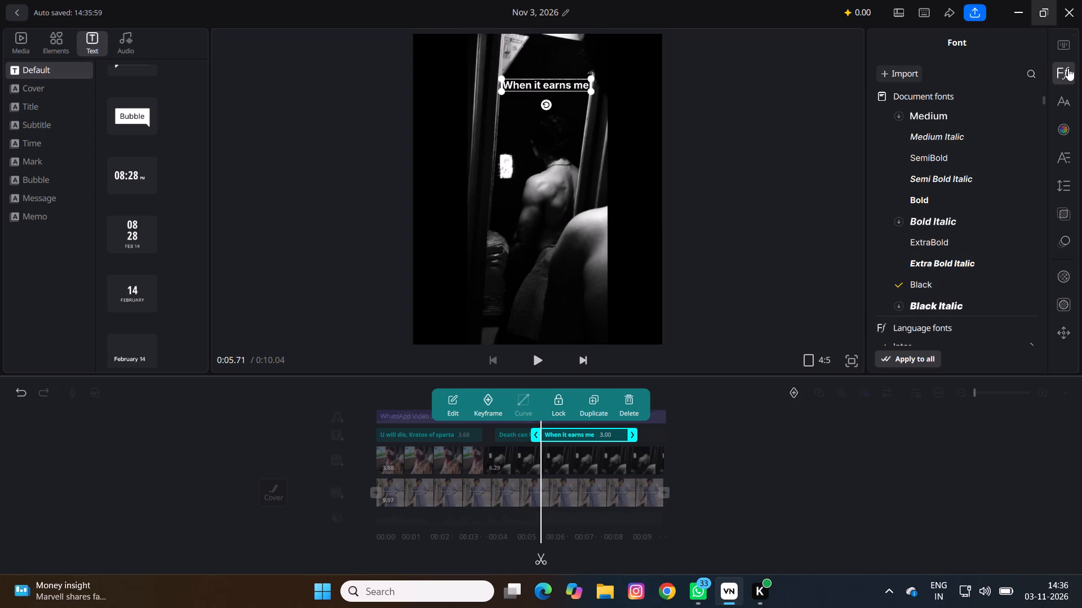
Change the text colour of the "When it earns me" title from the colour swatches to red.
click(1071, 127)
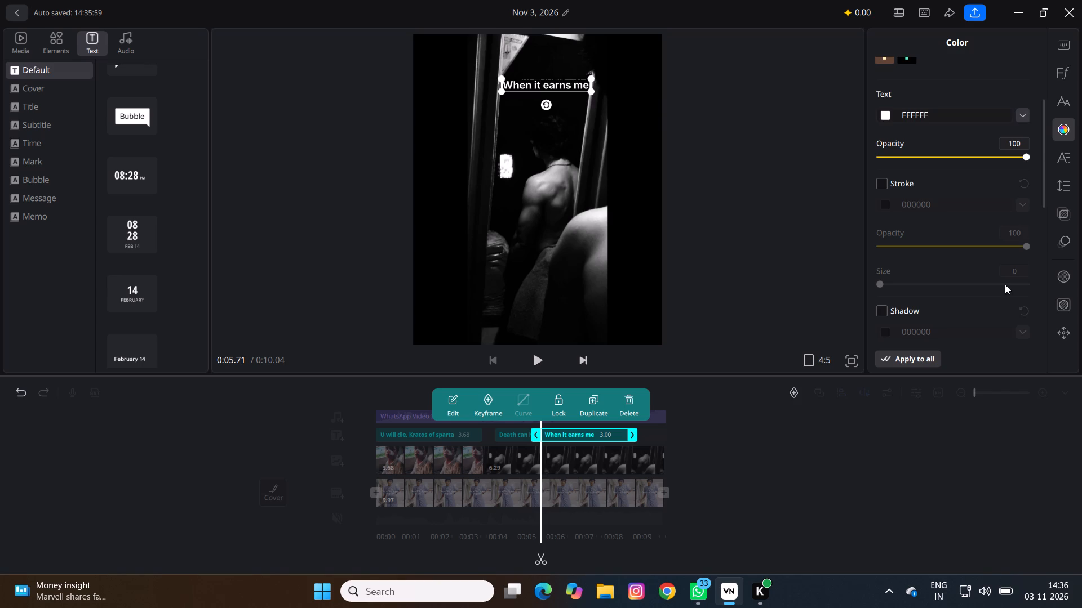
scroll(1004, 287, up, 3)
click(1022, 226)
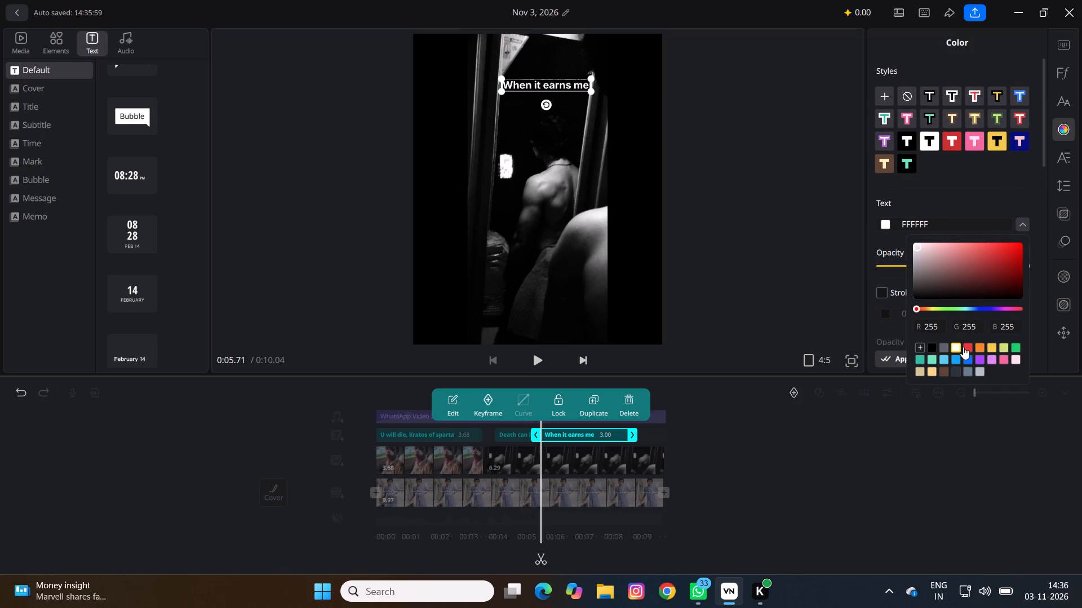
click(963, 347)
click(906, 413)
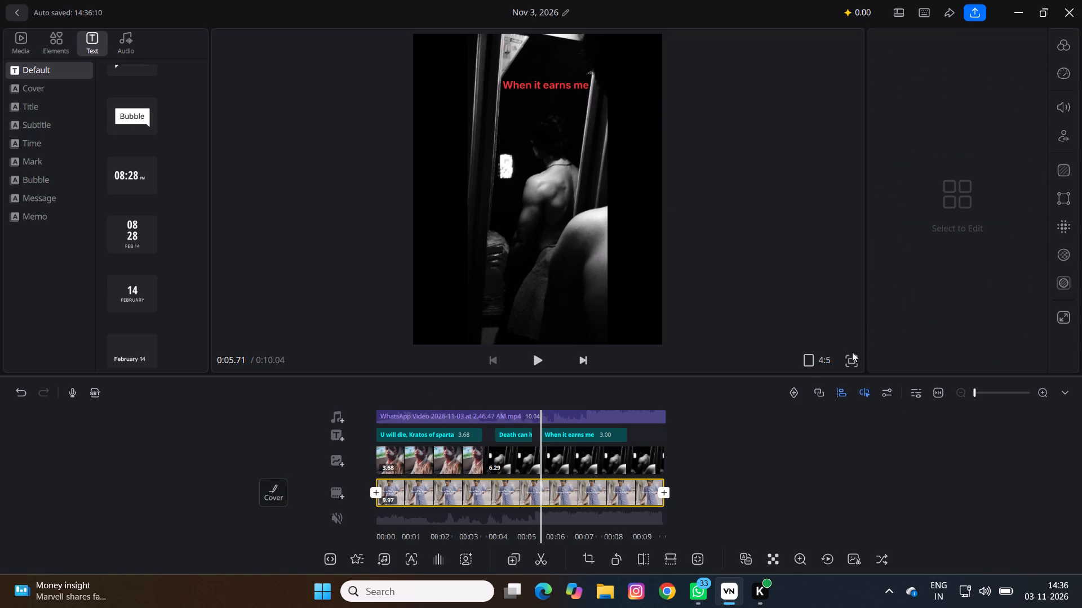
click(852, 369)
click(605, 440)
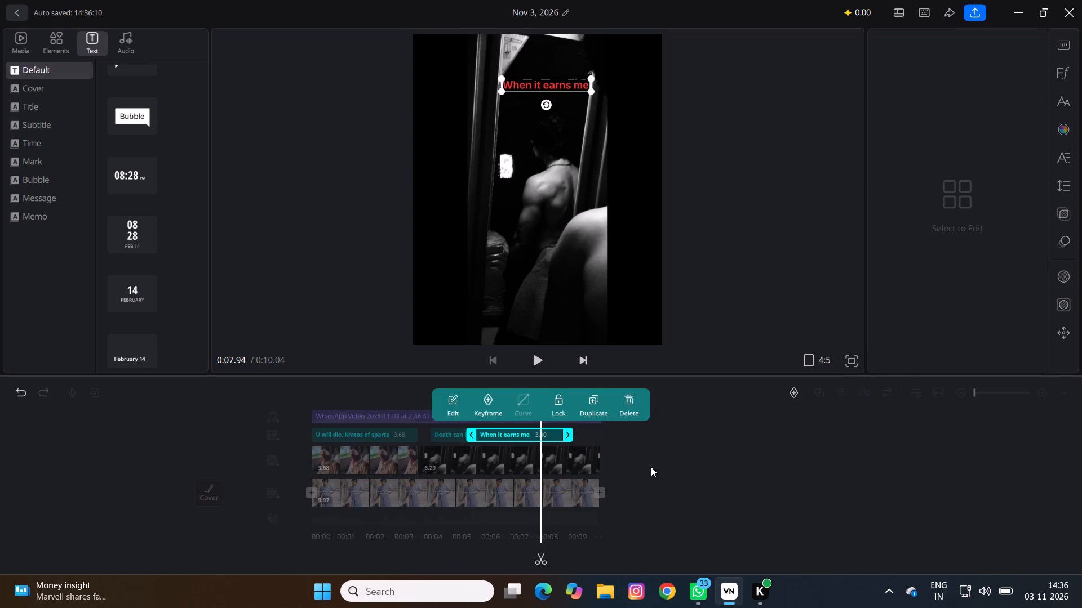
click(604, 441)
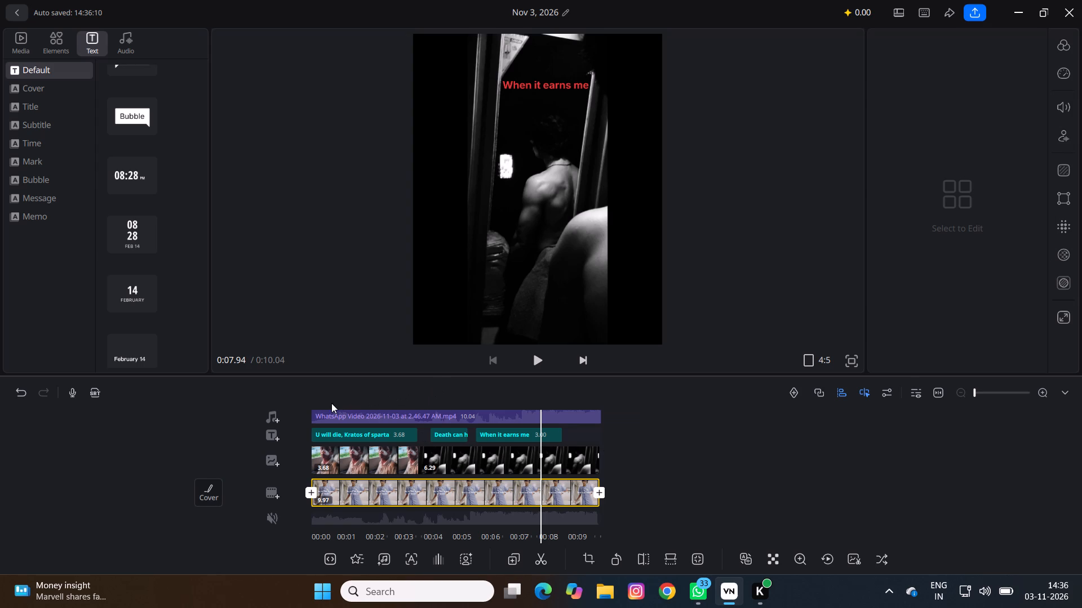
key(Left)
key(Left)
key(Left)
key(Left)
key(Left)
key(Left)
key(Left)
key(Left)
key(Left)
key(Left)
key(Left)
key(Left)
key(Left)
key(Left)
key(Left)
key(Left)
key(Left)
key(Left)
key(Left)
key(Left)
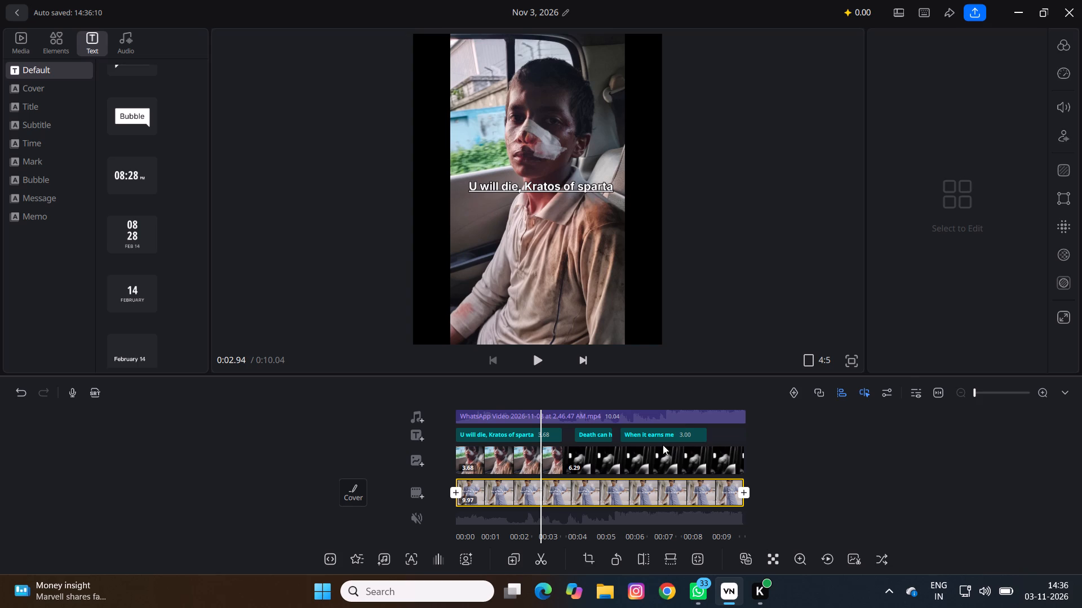
Move the "Death can have me" title slightly down in the frame to line up with the "When it earns me" title's position.
click(650, 438)
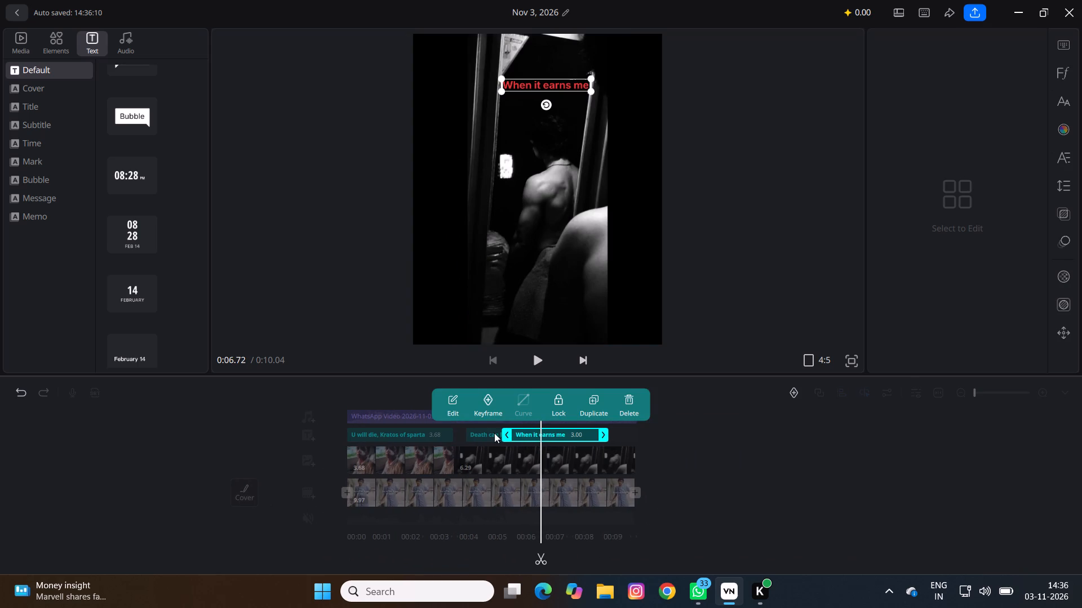
click(493, 435)
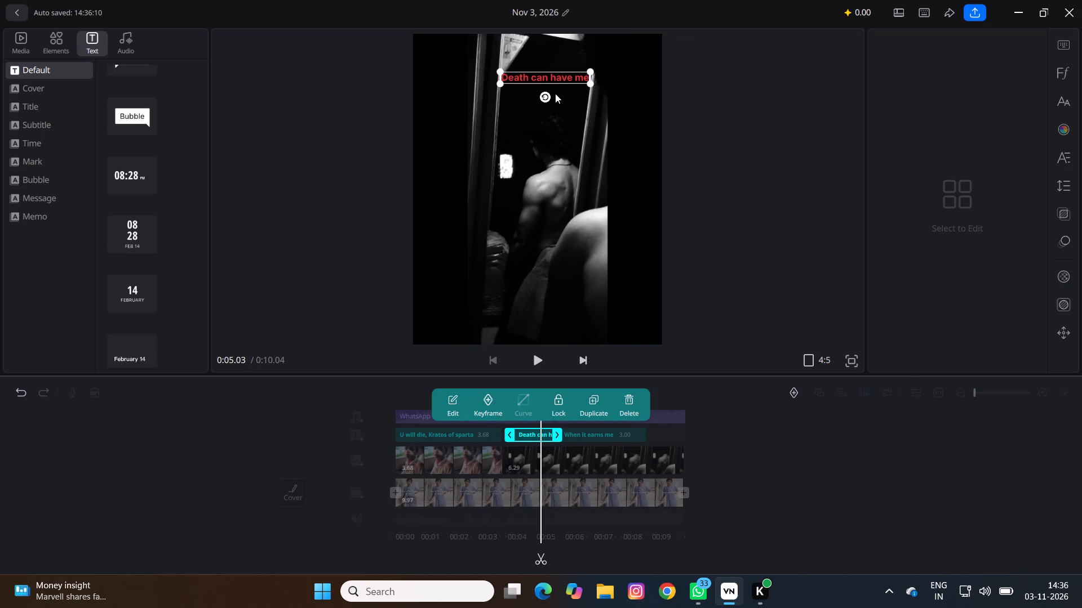
drag(558, 77, 561, 84)
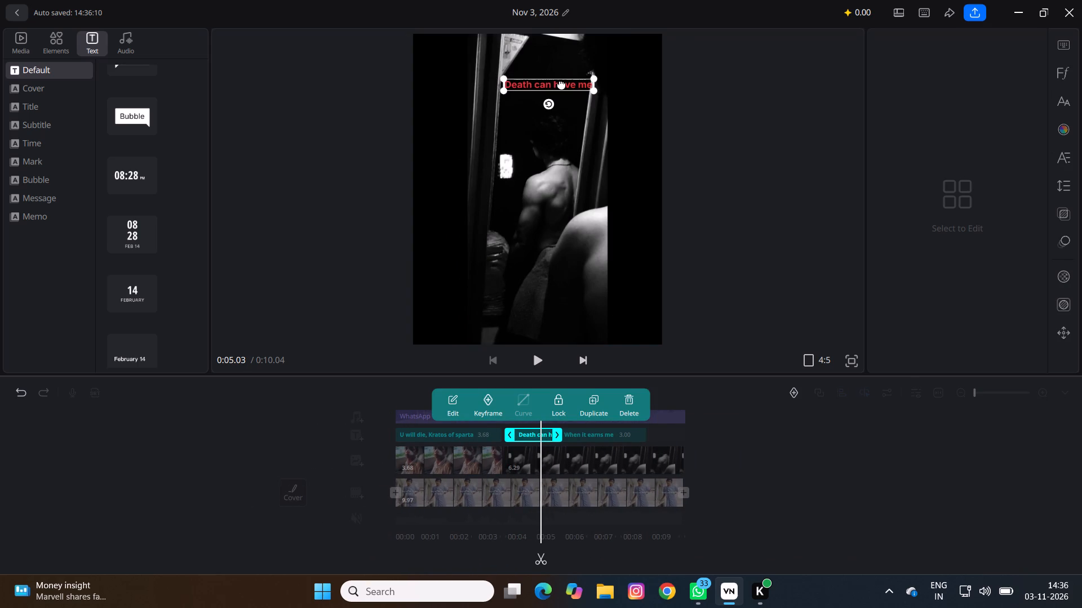
drag(561, 84, 560, 85)
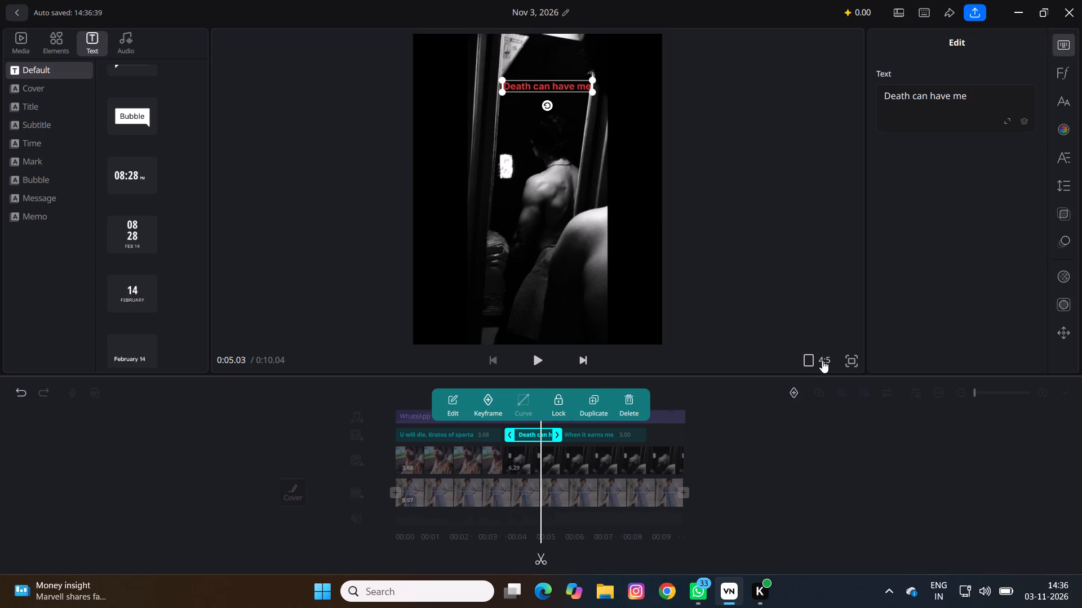
Preview the video full-screen around the switch between the two overlay photos and the "Death can have me" title.
click(835, 361)
click(850, 366)
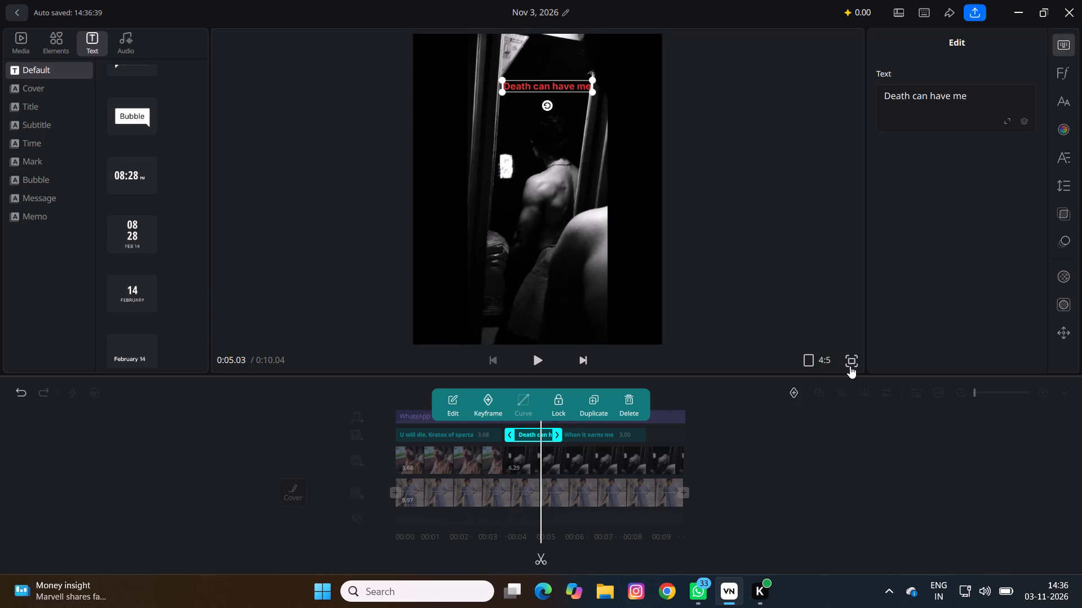
click(852, 363)
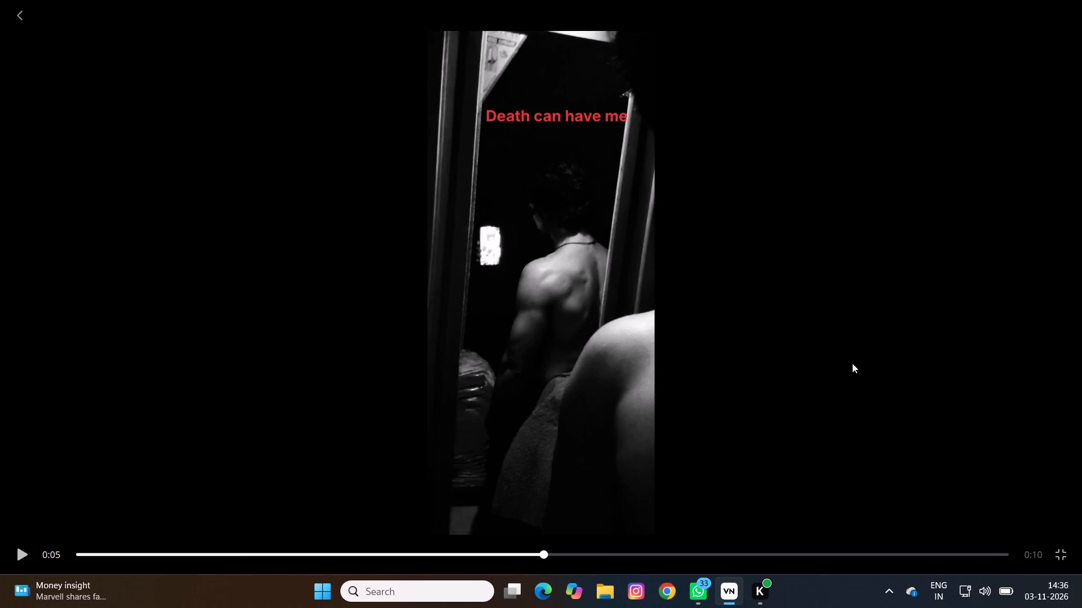
click(93, 556)
key(space)
key(space)
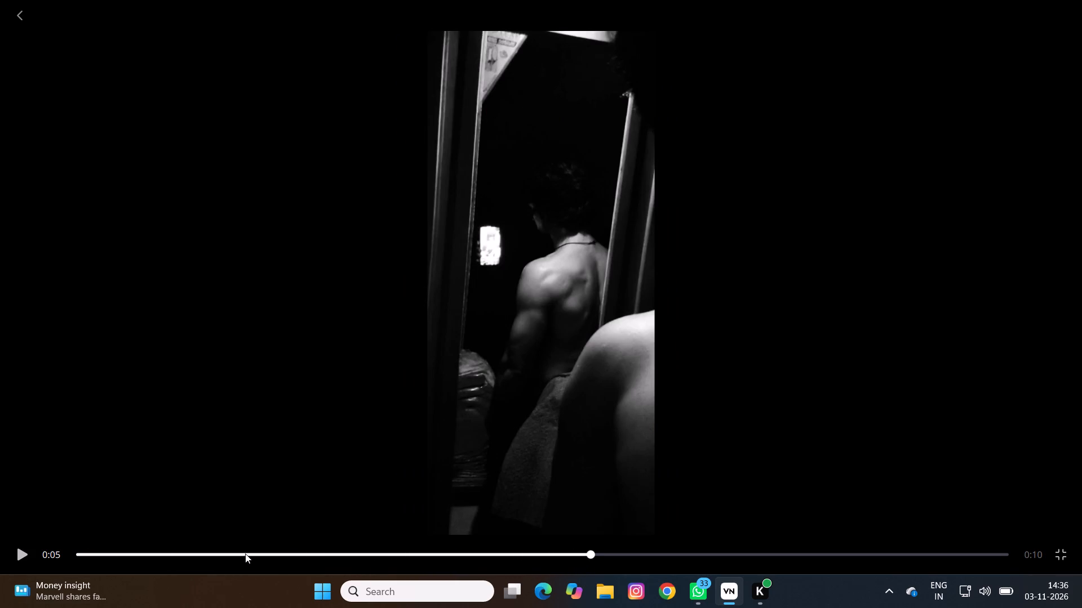
click(352, 552)
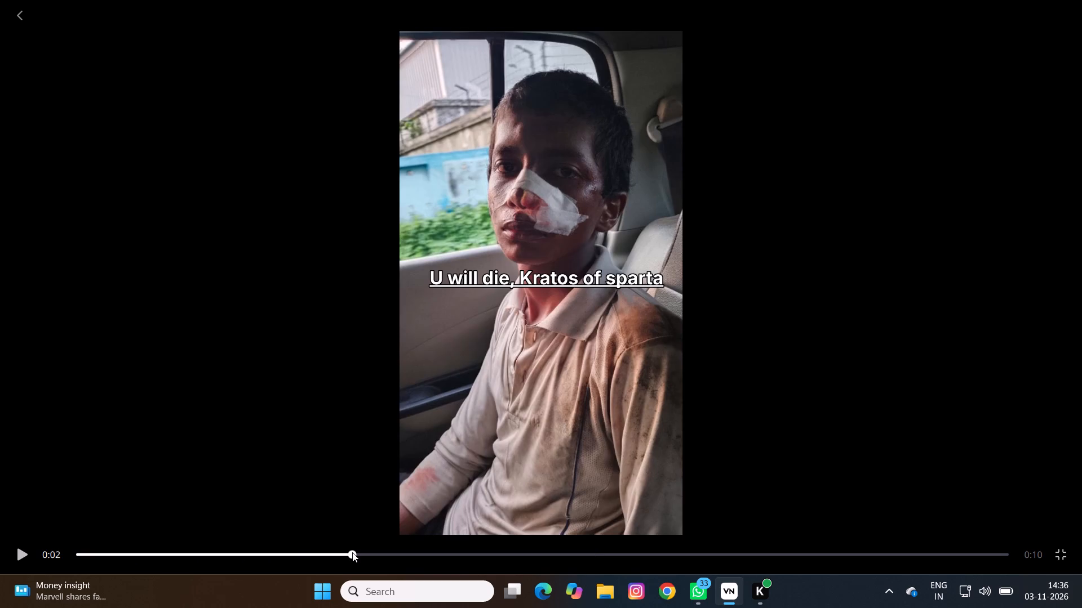
key(space)
key(space)
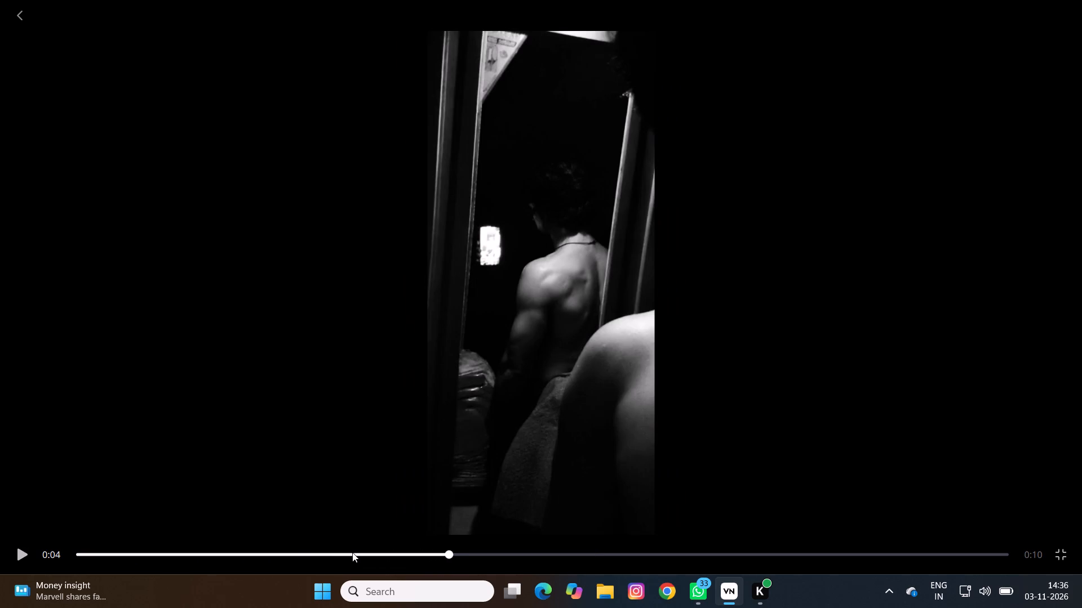
click(1066, 553)
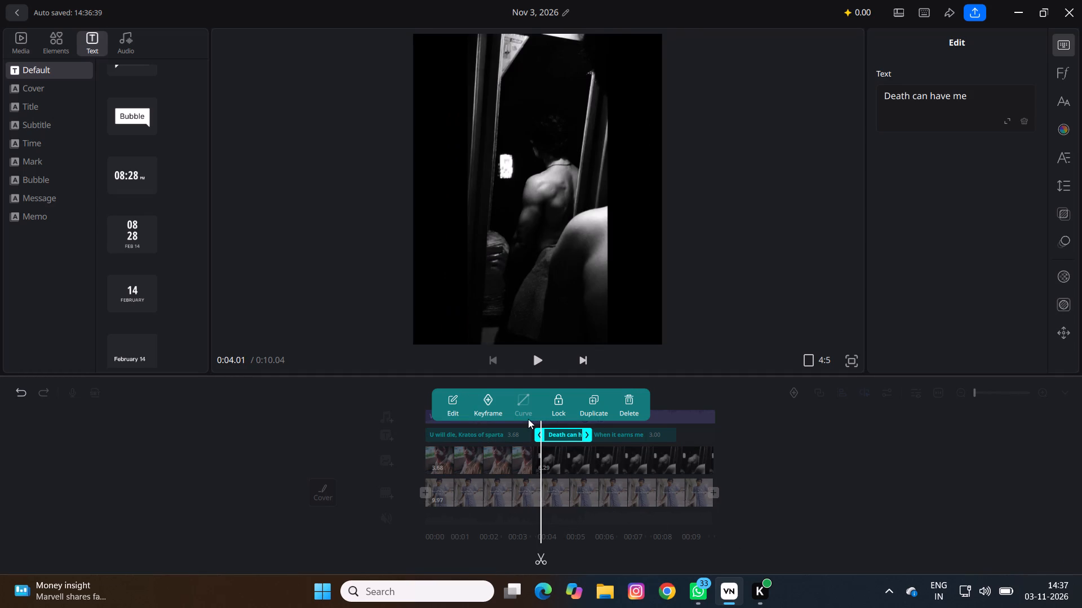
Split the dark overlay photo of the man's back at 0:04.19, near its start.
click(536, 564)
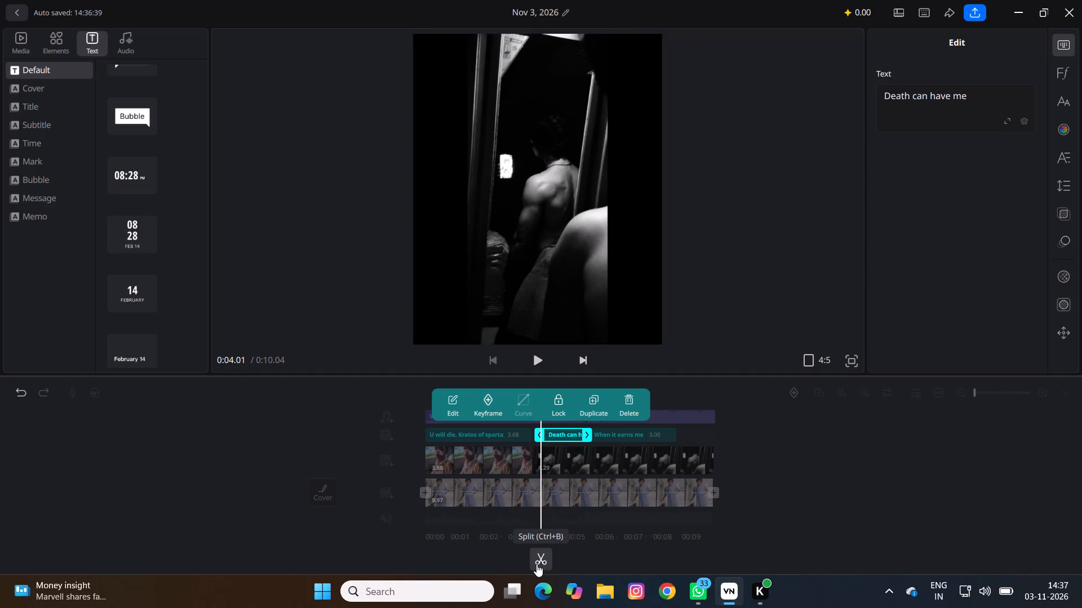
click(509, 566)
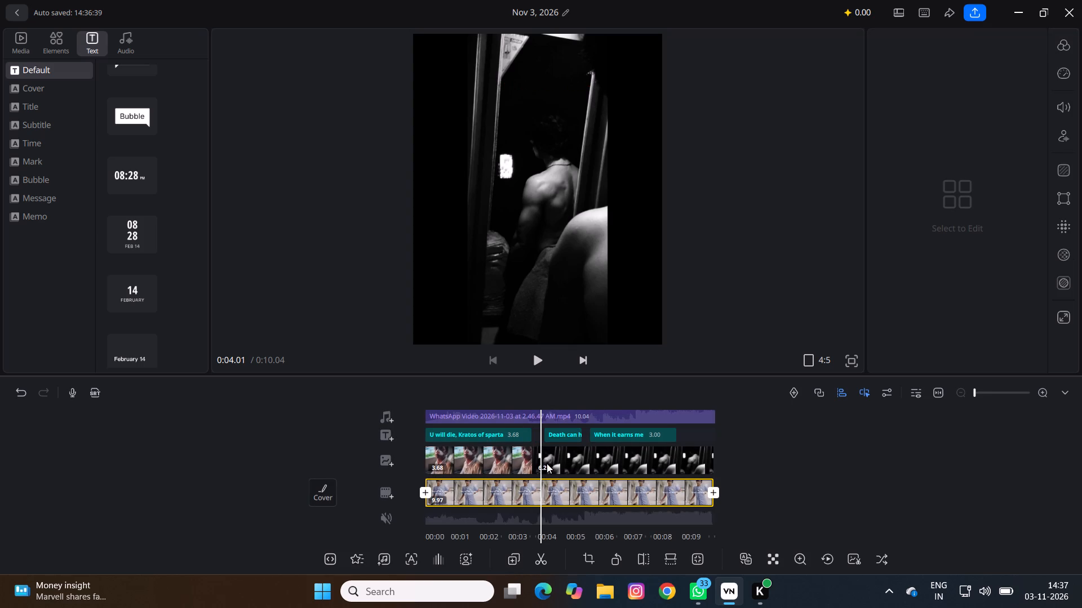
click(547, 463)
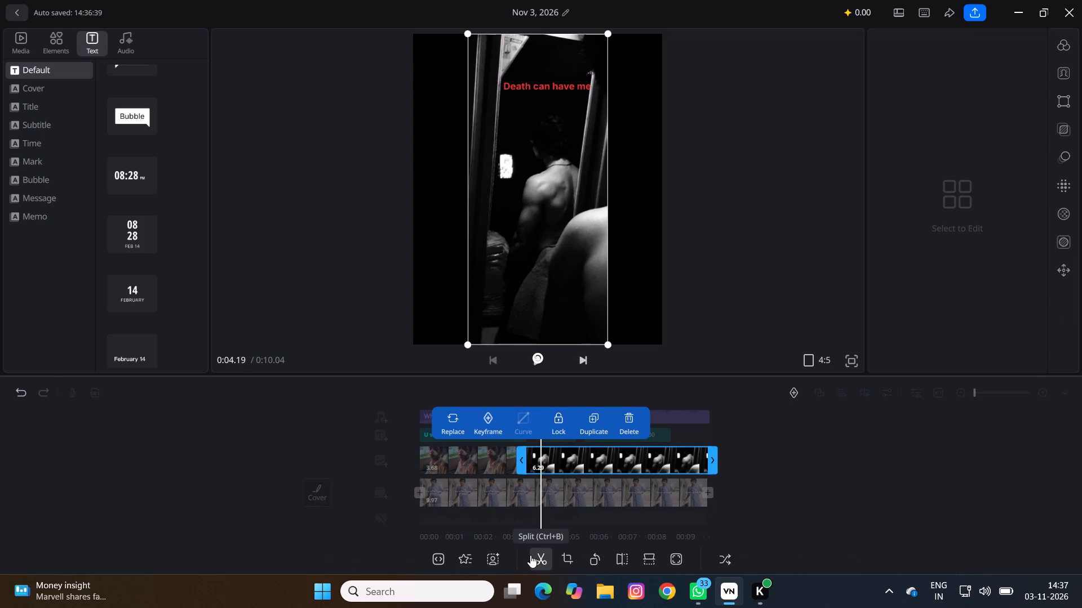
click(530, 555)
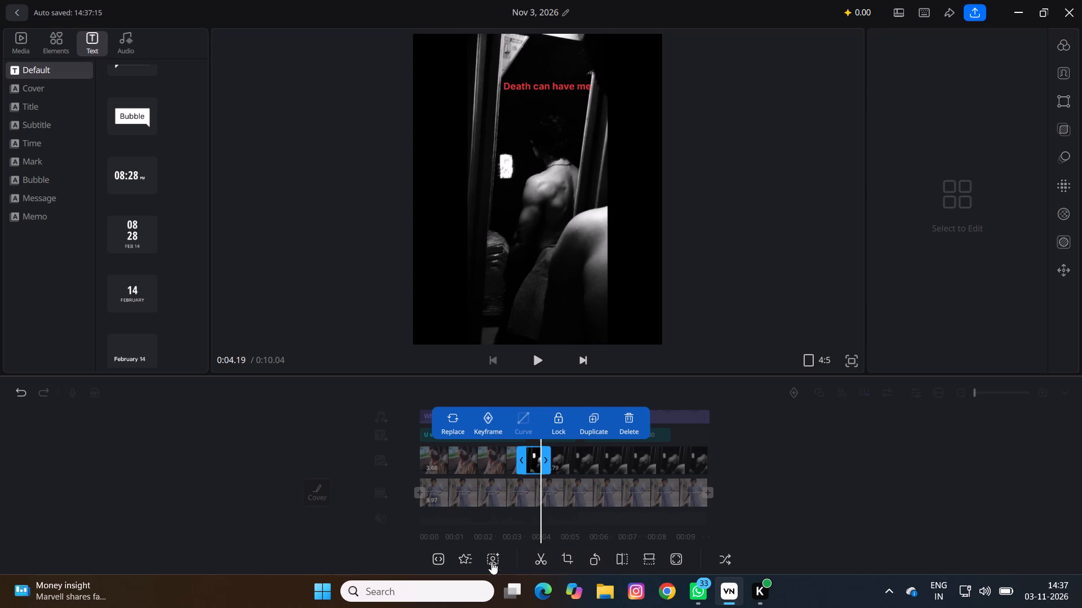
click(884, 489)
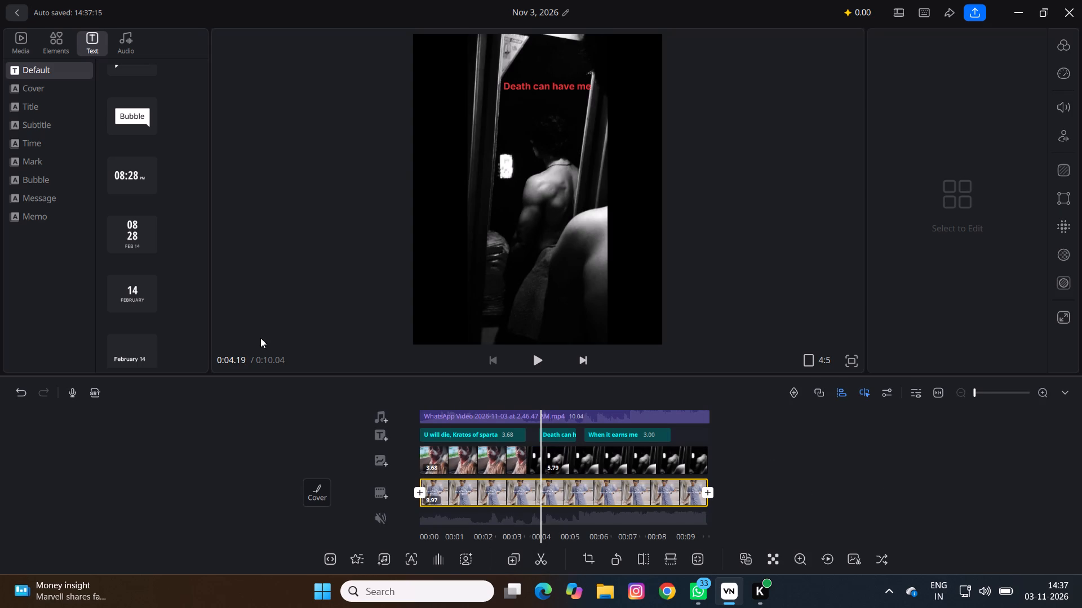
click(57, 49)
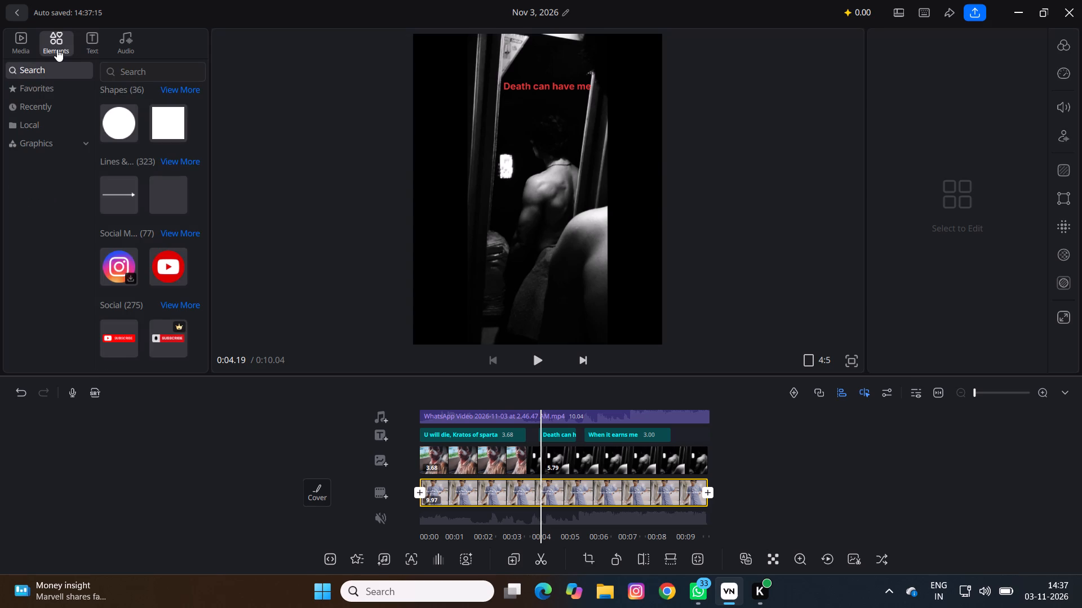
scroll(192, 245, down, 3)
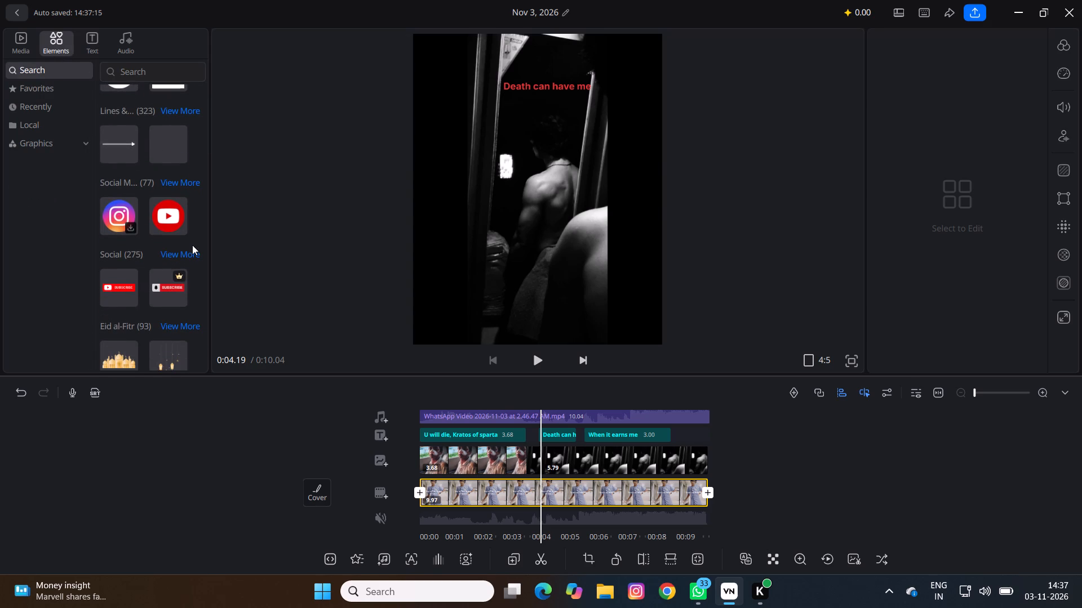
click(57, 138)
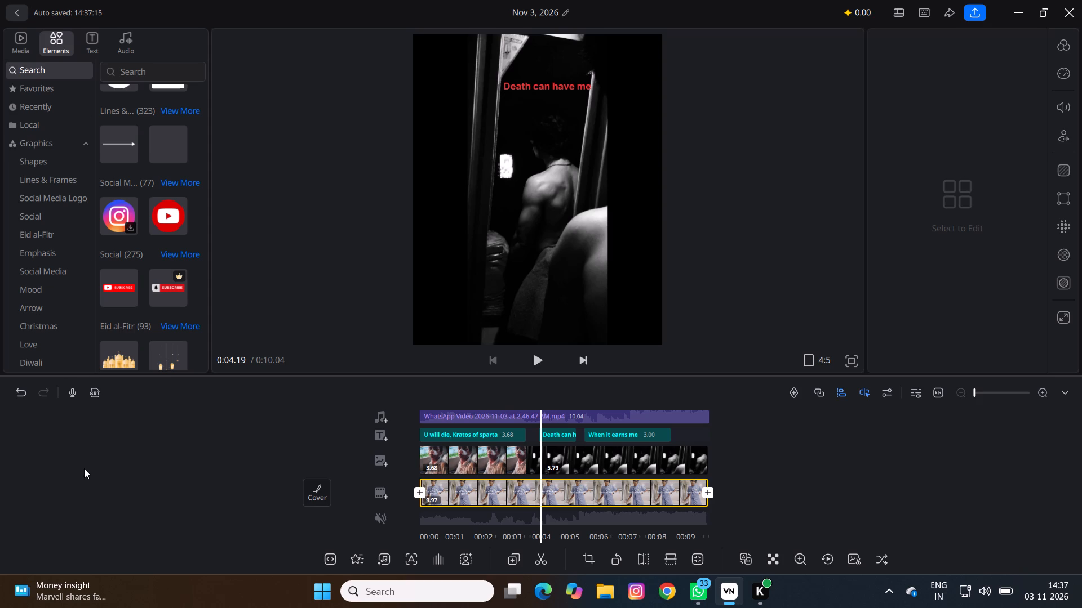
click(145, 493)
Apply a 0.3-second Fade in animation to the short first segment of the split dark overlay photo.
click(535, 461)
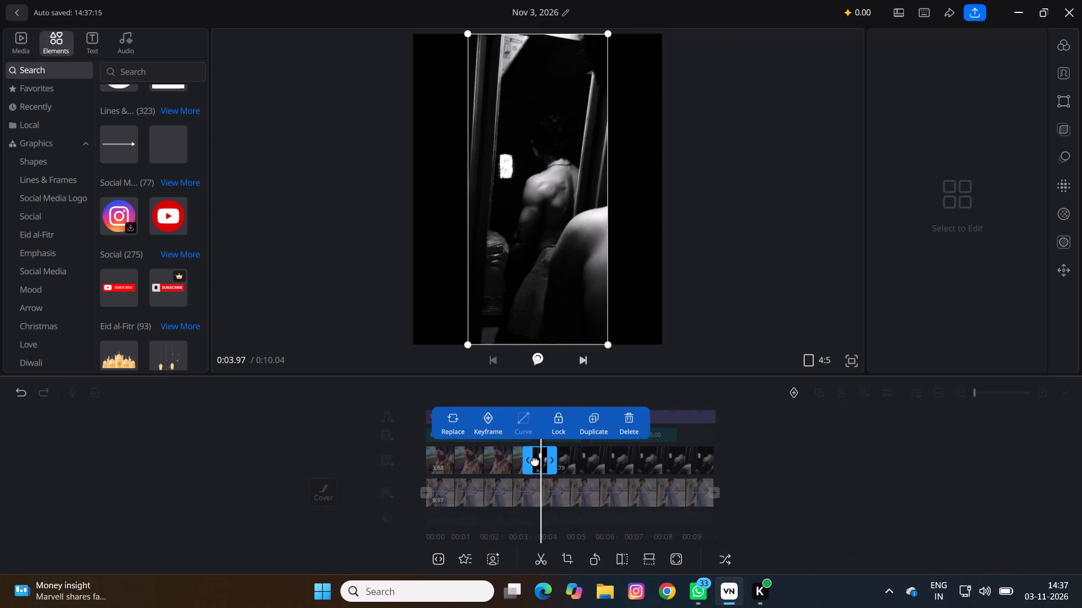
click(495, 424)
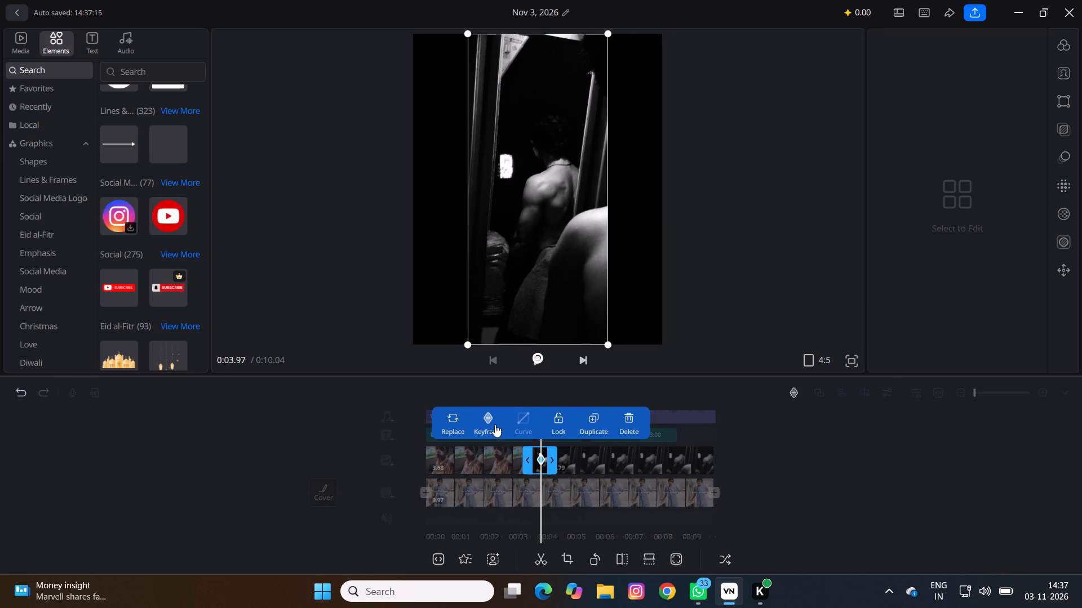
click(495, 424)
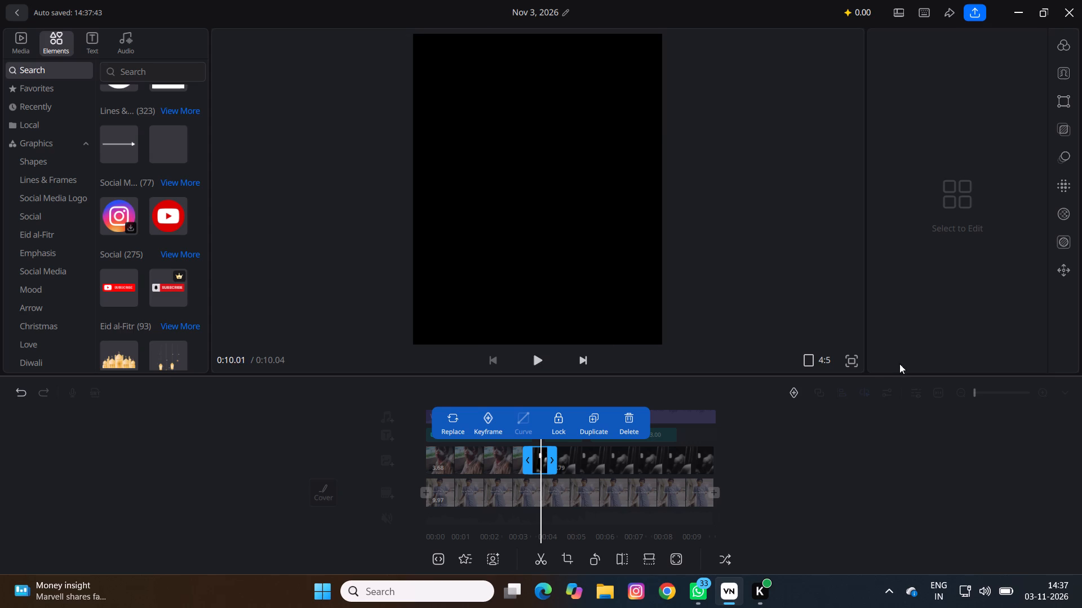
click(1058, 149)
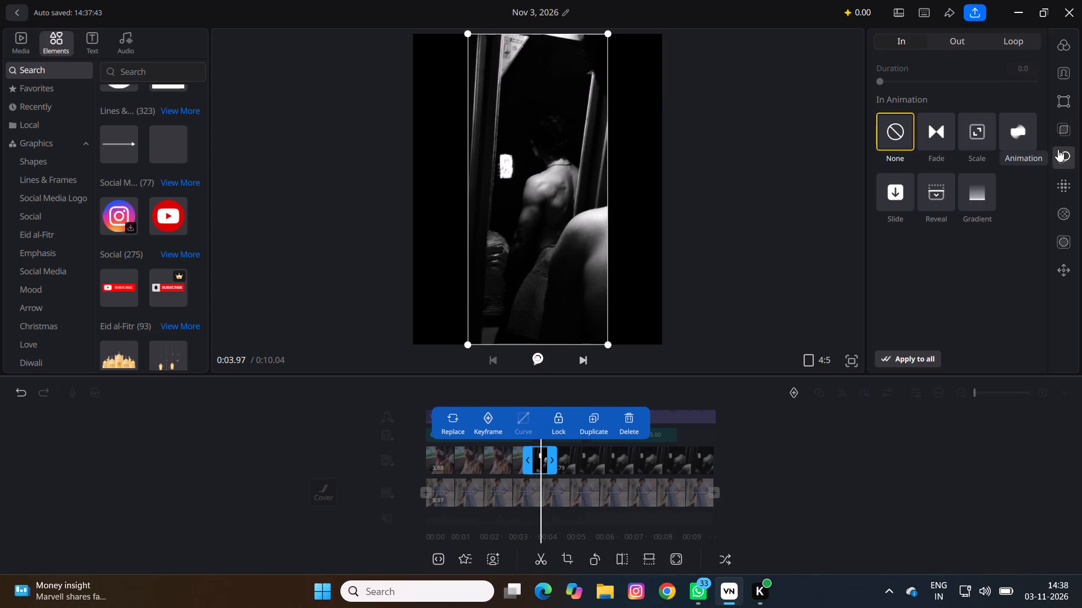
click(940, 132)
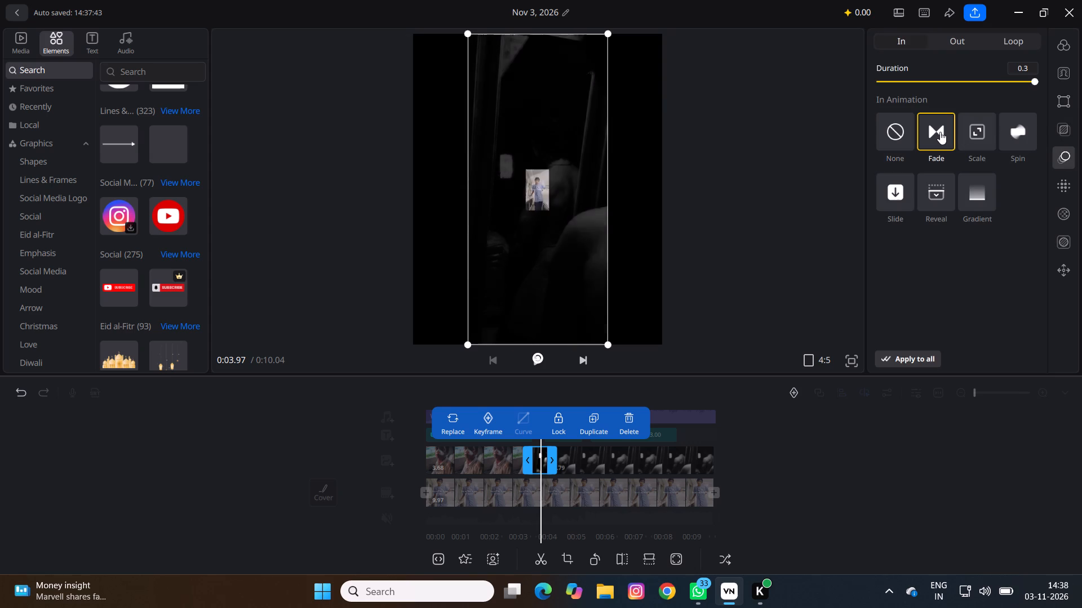
click(711, 513)
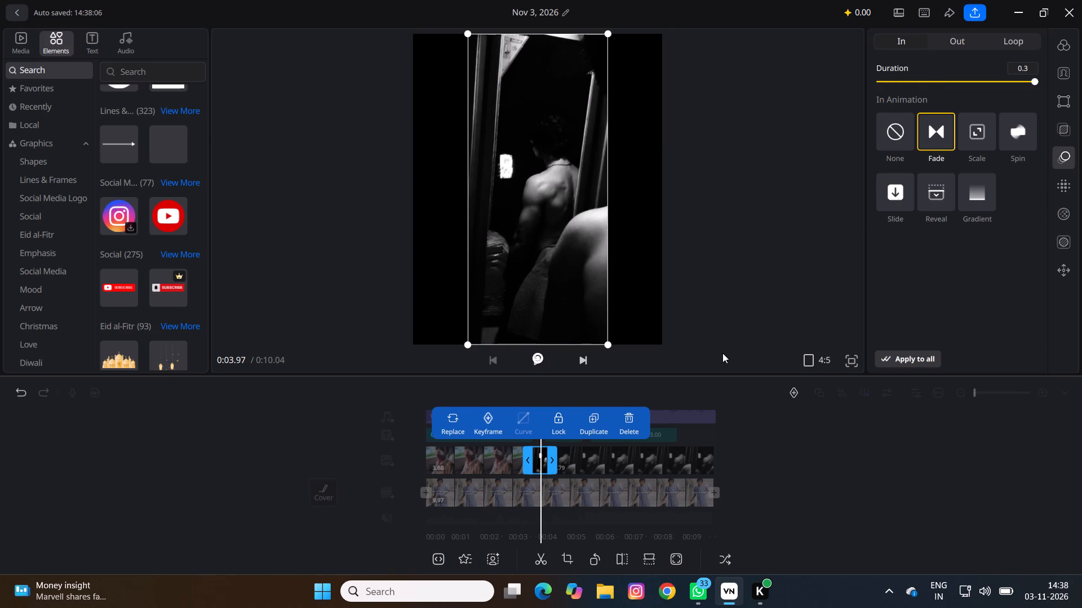
Preview the video full-screen, replaying the transition from the car photo to the dark photo several times to check the fade.
click(854, 358)
click(190, 553)
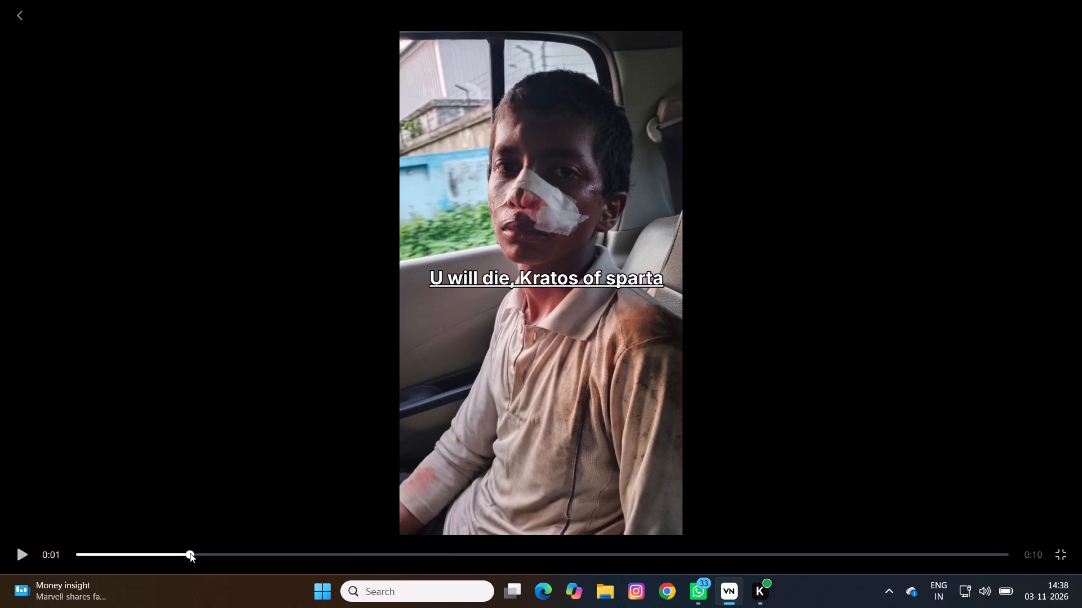
key(space)
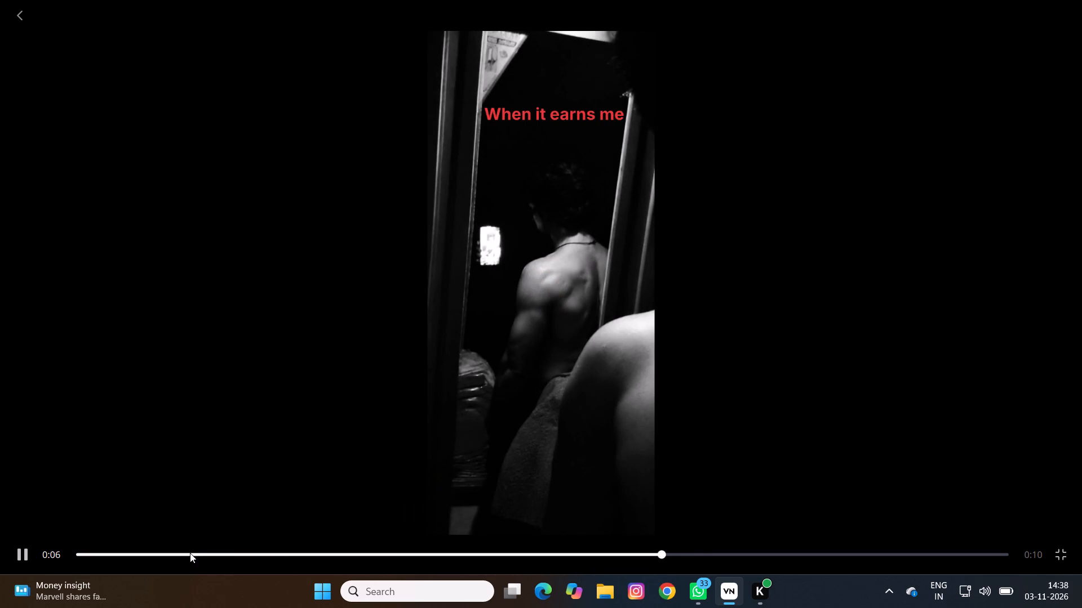
key(Left)
key(Left)
key(Left)
key(Left)
key(Left)
key(Left)
key(Left)
key(Left)
key(Left)
key(Left)
key(Left)
key(Left)
key(Left)
key(Left)
key(Left)
key(Left)
key(Left)
key(Left)
key(Left)
key(Left)
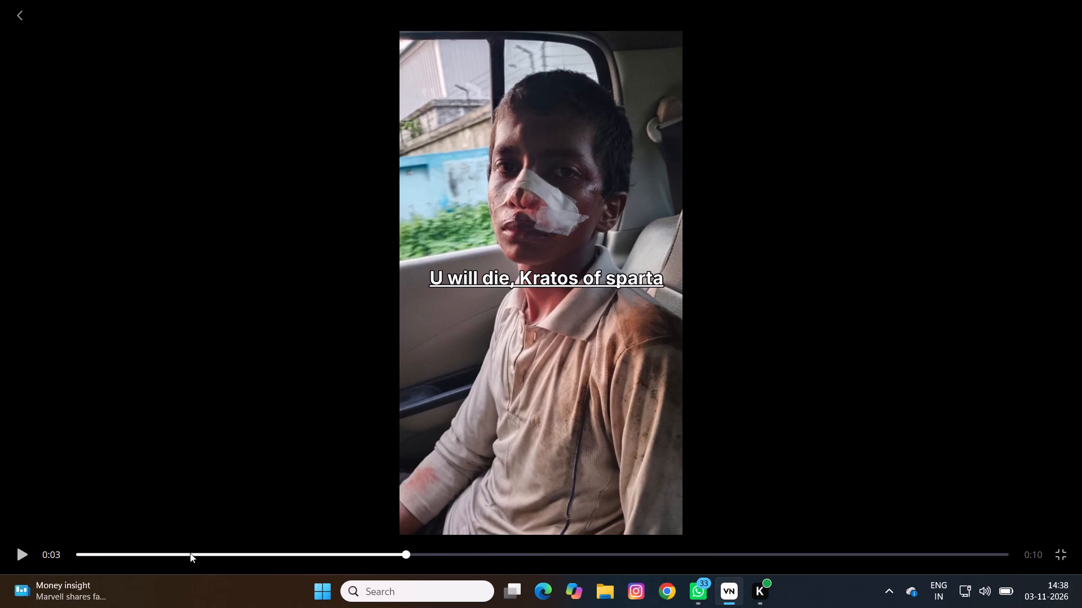
key(space)
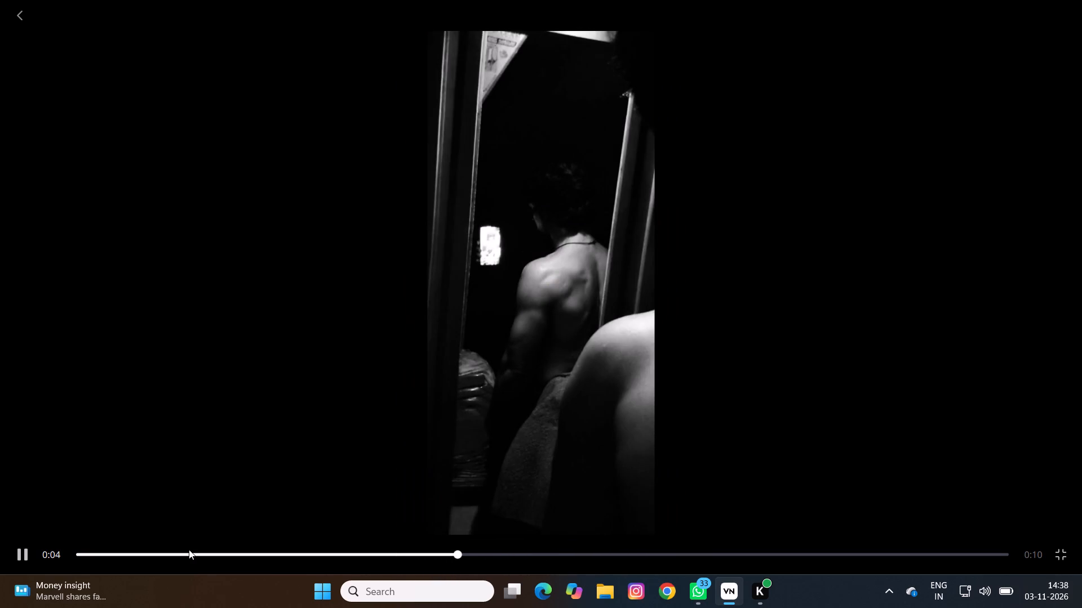
key(space)
key(Left)
key(Left)
key(Left)
key(Left)
key(Left)
key(Left)
key(Left)
key(Left)
key(Left)
key(Left)
key(Left)
key(Left)
key(Left)
key(Left)
key(Left)
key(Left)
key(Left)
key(Left)
key(Left)
key(Left)
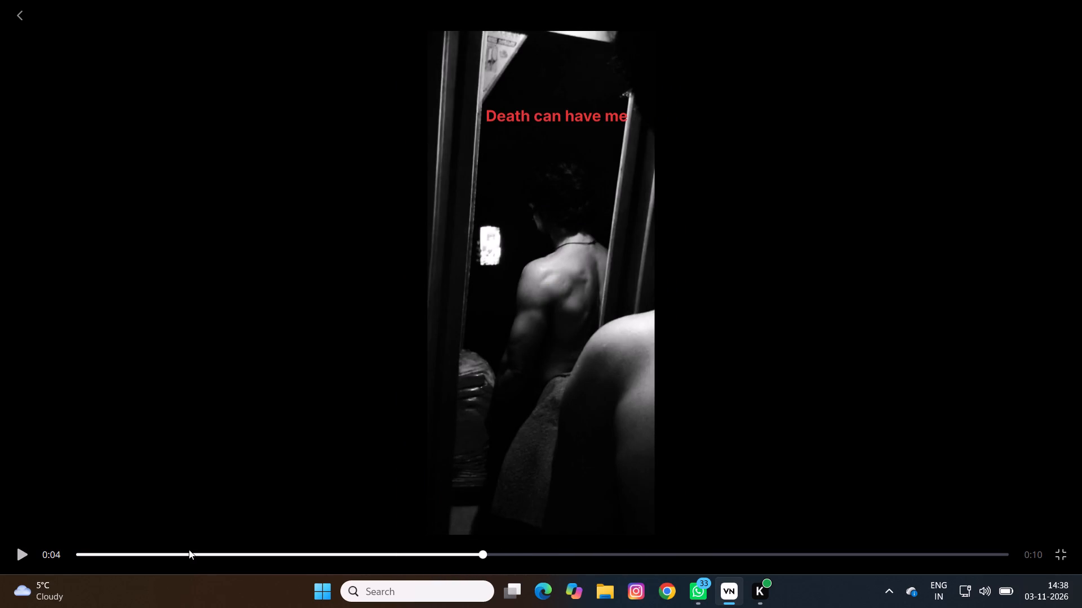
key(space)
key(Left)
key(Left)
key(Left)
key(Left)
key(Left)
key(Left)
key(Left)
key(Left)
key(Left)
key(Left)
key(Left)
key(Left)
key(Left)
key(Left)
key(Left)
key(Left)
key(Left)
key(Left)
key(Left)
key(Left)
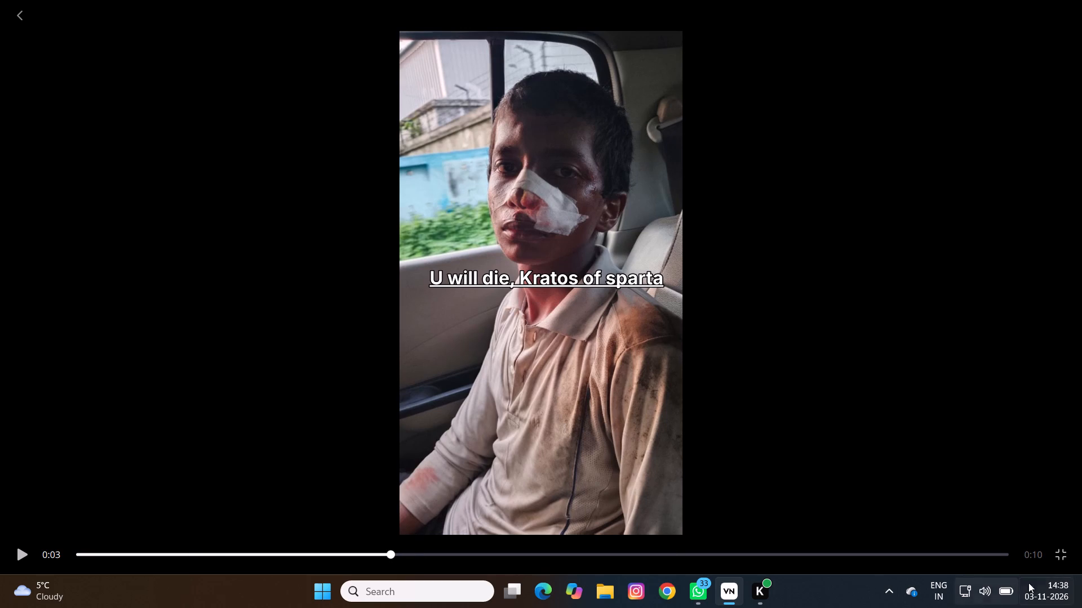
click(1062, 556)
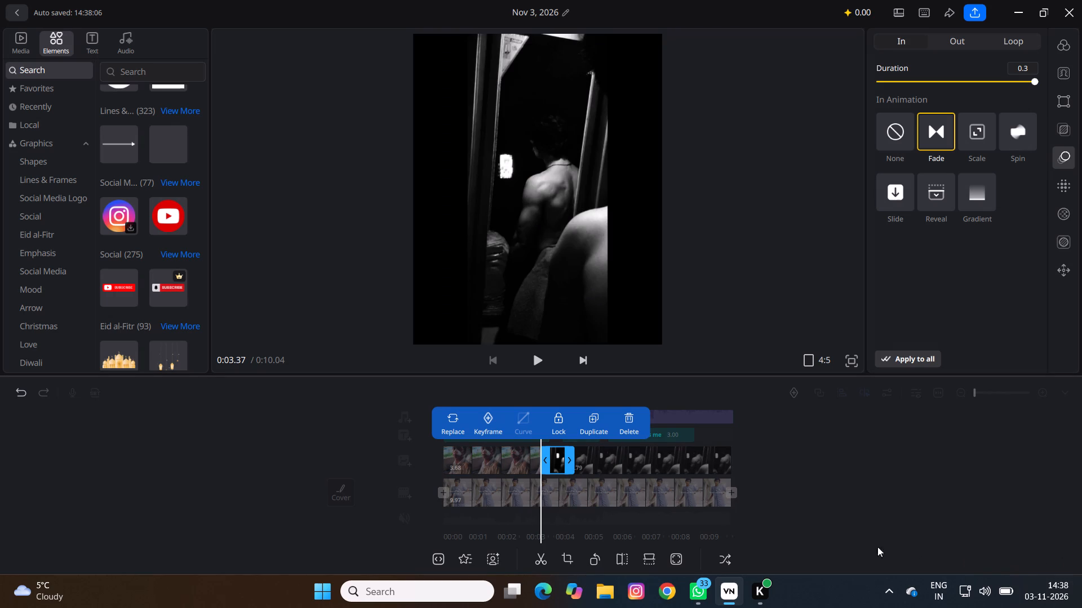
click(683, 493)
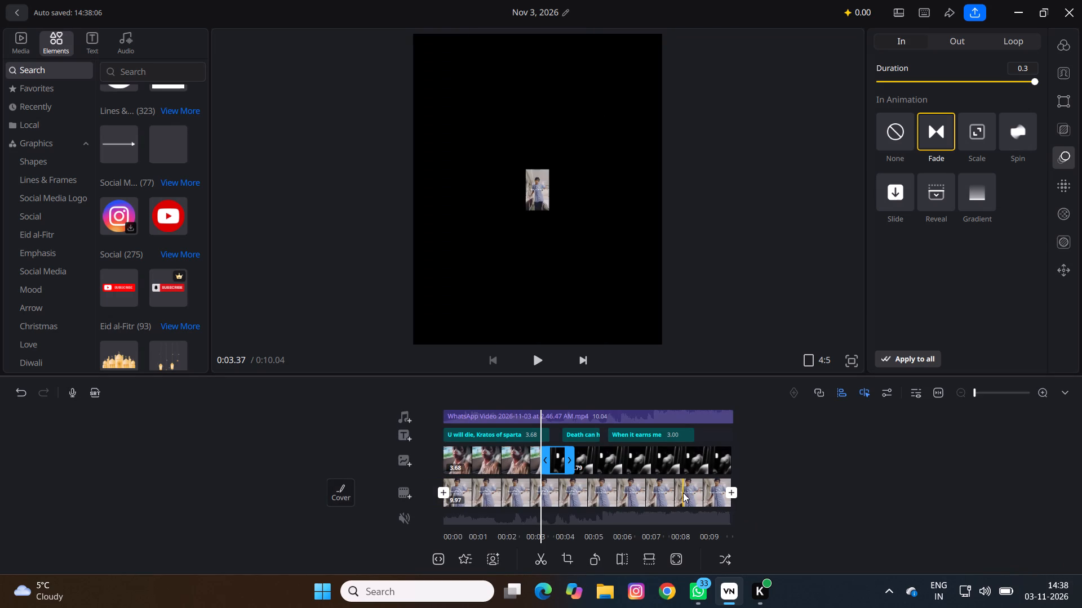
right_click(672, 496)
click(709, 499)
Shorten the Fade in animation on the dark overlay photo's short first segment to 0.1 seconds.
click(963, 250)
click(963, 250)
click(914, 82)
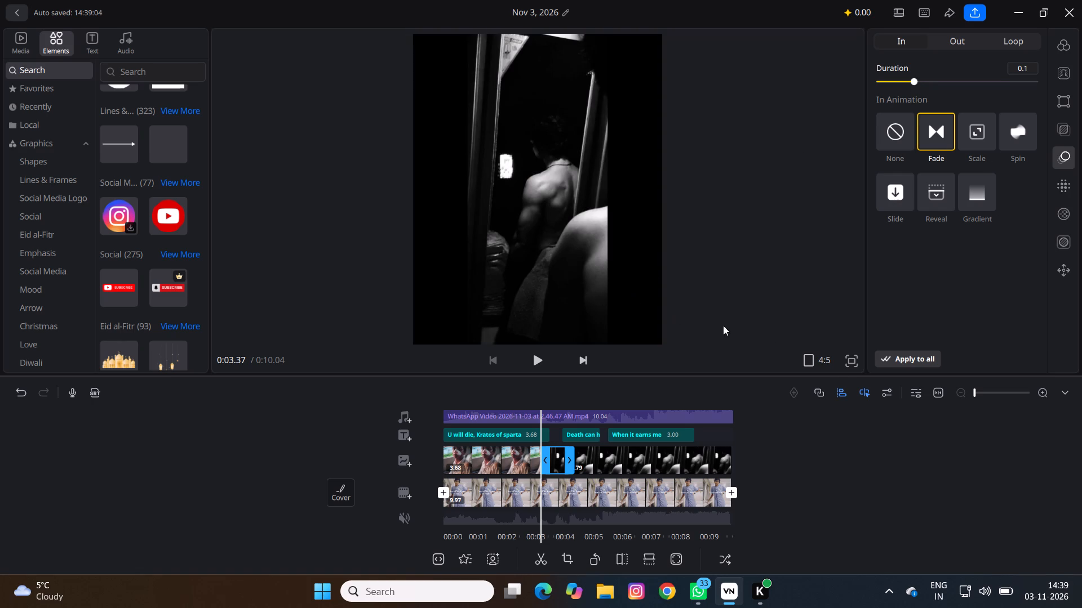
Preview the video full-screen and step back and forth through the switch from the car photo to the dark photo to check the fade.
click(846, 361)
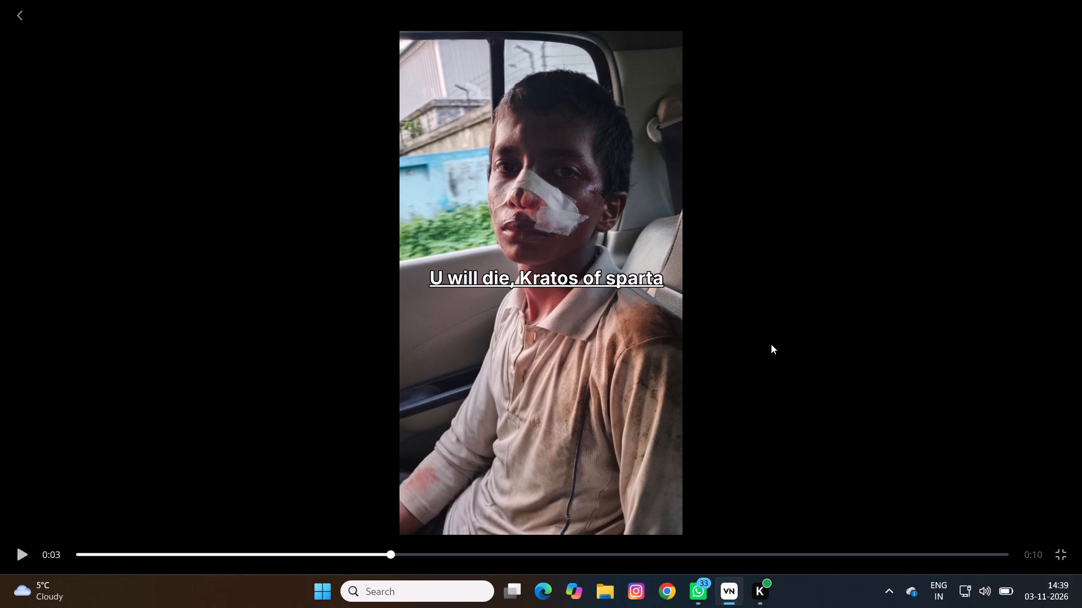
key(space)
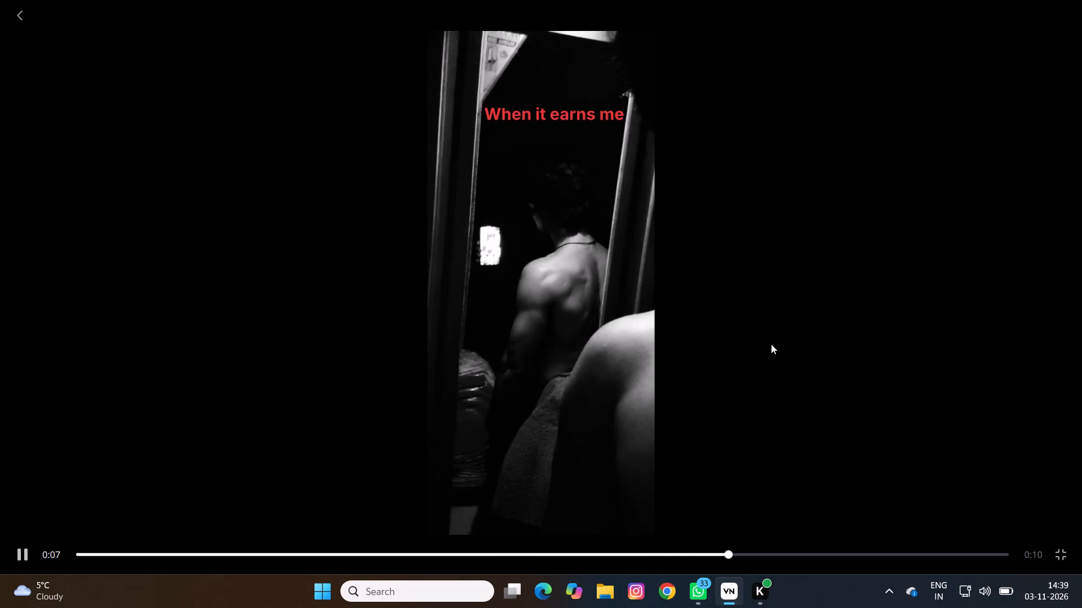
key(Left)
key(Left)
key(Left)
key(Left)
key(Left)
key(Left)
key(Left)
key(Left)
key(Left)
key(Left)
key(Left)
key(Left)
key(Left)
key(Left)
key(Left)
key(Left)
key(Left)
key(Left)
key(Left)
key(Left)
key(Left)
key(Left)
key(Left)
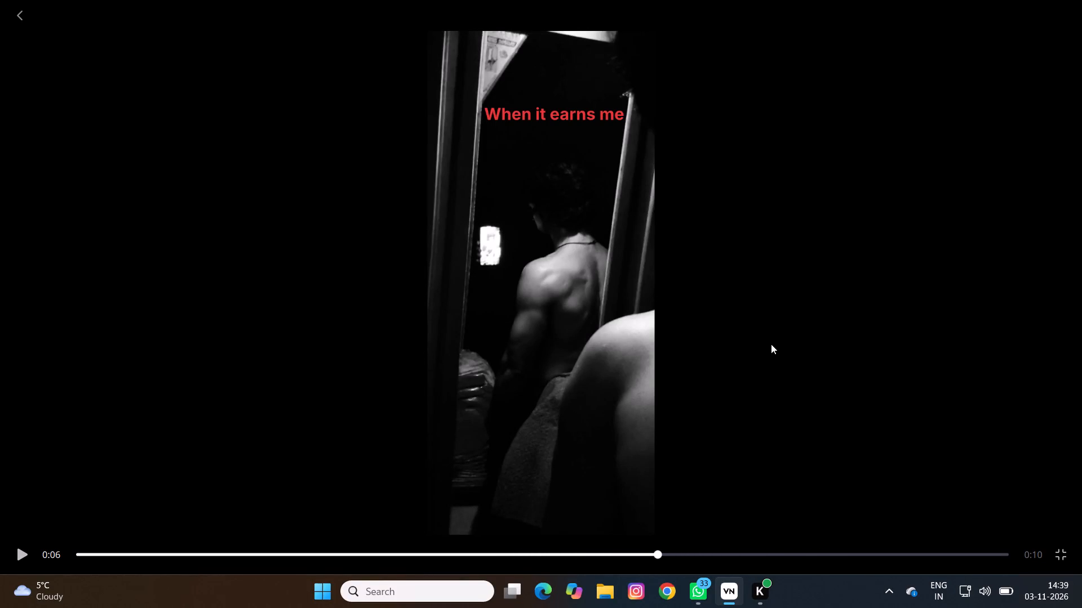
key(Left)
key(Left)
key(Left)
key(Left)
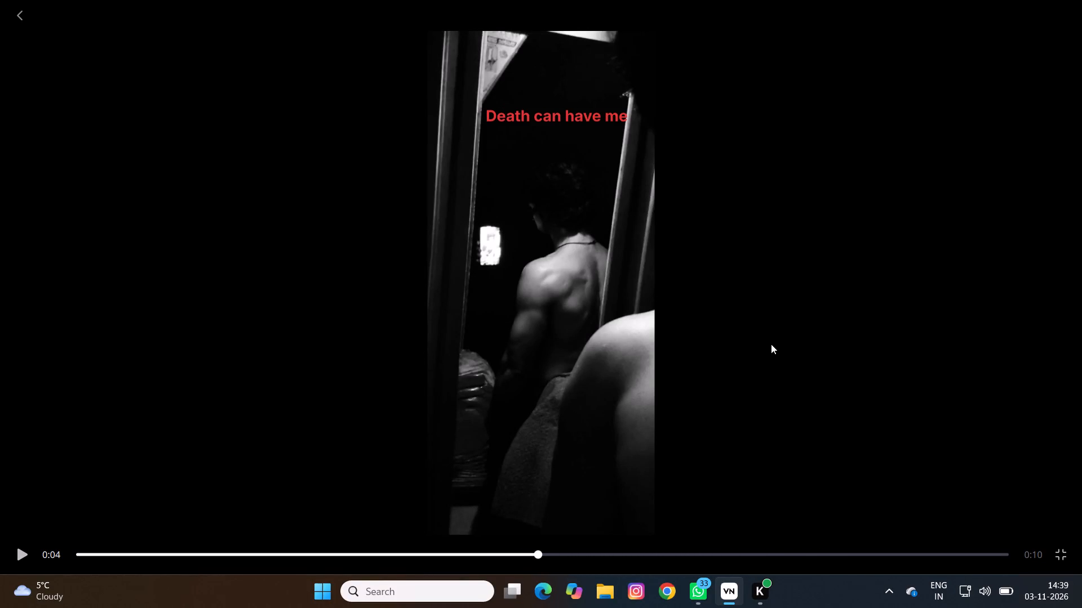
key(Left)
key(Left)
key(Left)
key(Left)
key(Left)
key(Left)
key(Left)
key(Left)
key(Left)
key(Left)
key(Left)
key(Left)
key(Left)
key(Left)
key(Left)
key(Left)
key(Left)
key(Left)
key(Left)
key(Left)
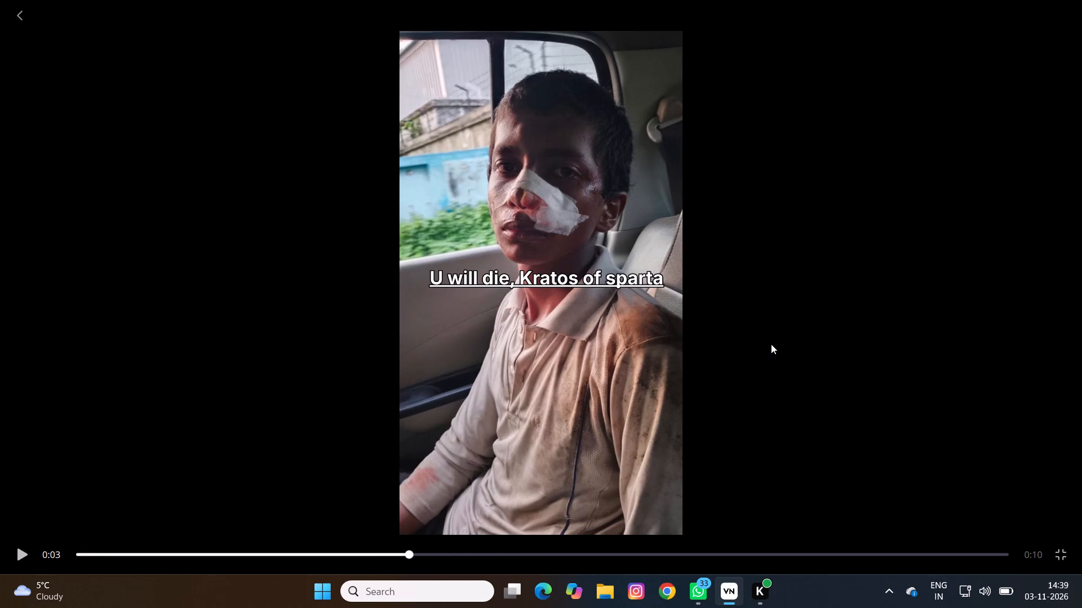
key(Right)
key(Right)
key(Right)
key(Right)
key(Right)
key(Right)
key(Right)
key(Right)
key(Right)
key(Right)
key(Right)
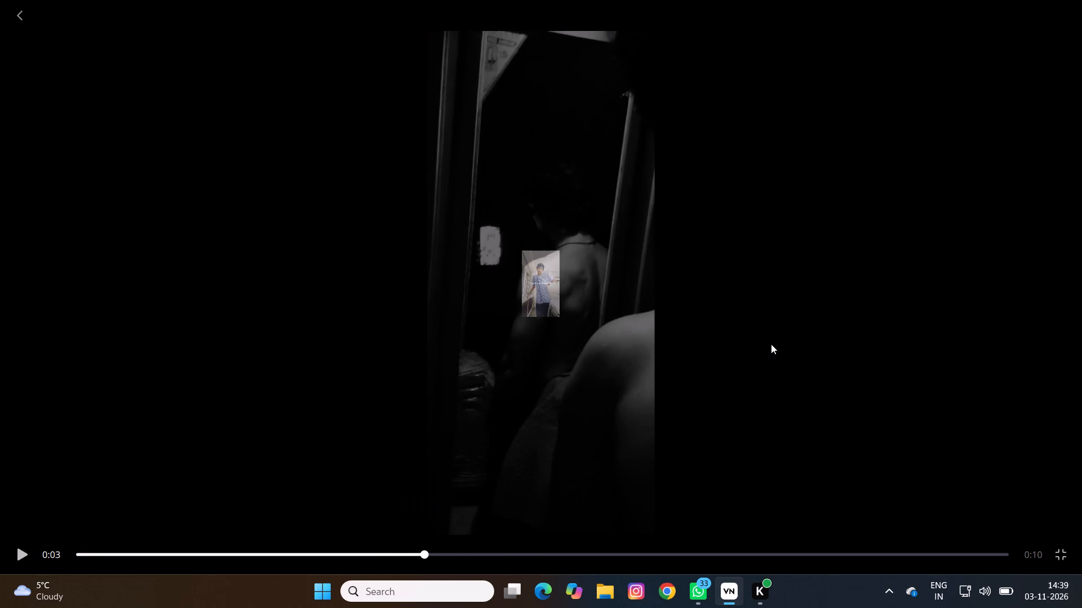
key(Left)
key(Left)
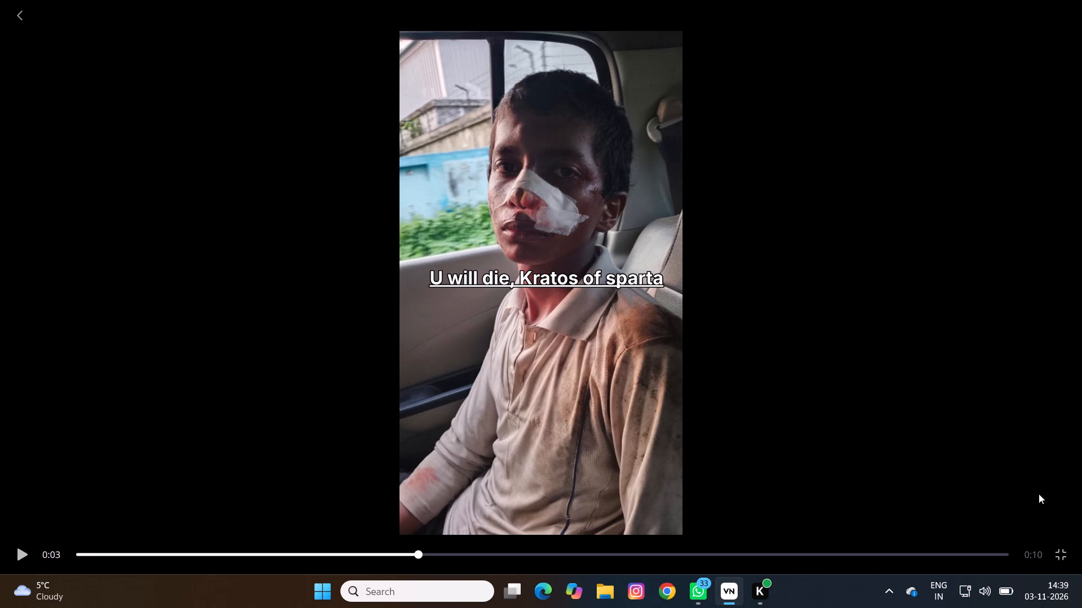
click(1068, 556)
click(1068, 556)
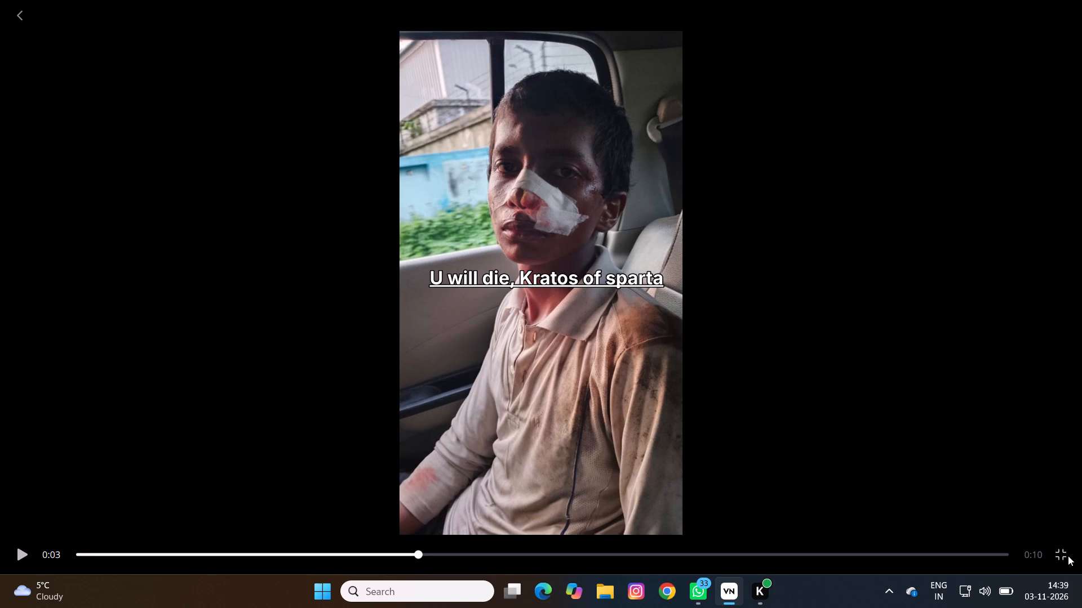
click(1060, 552)
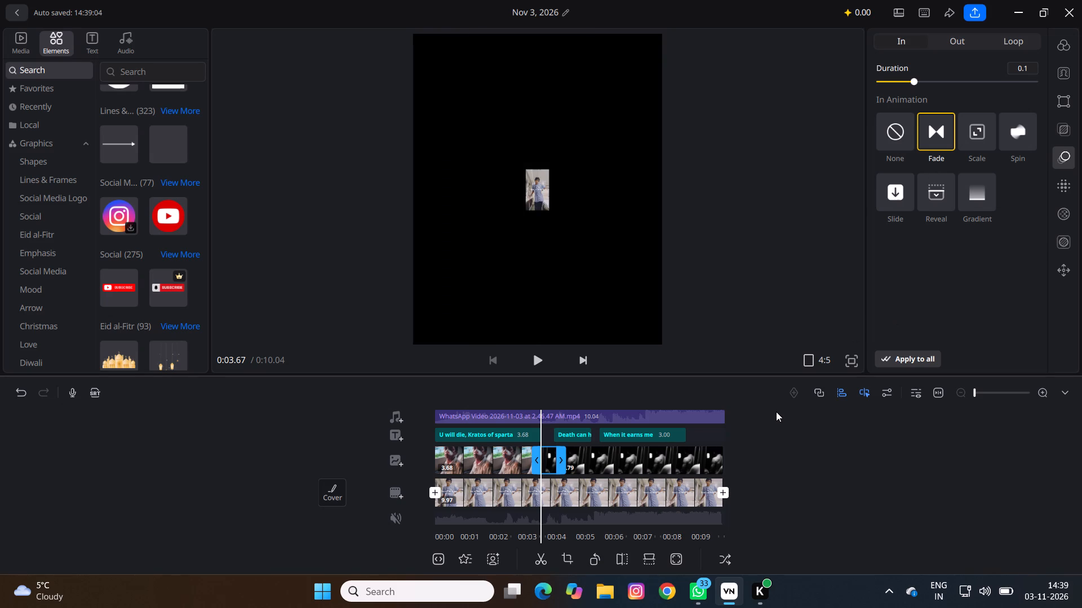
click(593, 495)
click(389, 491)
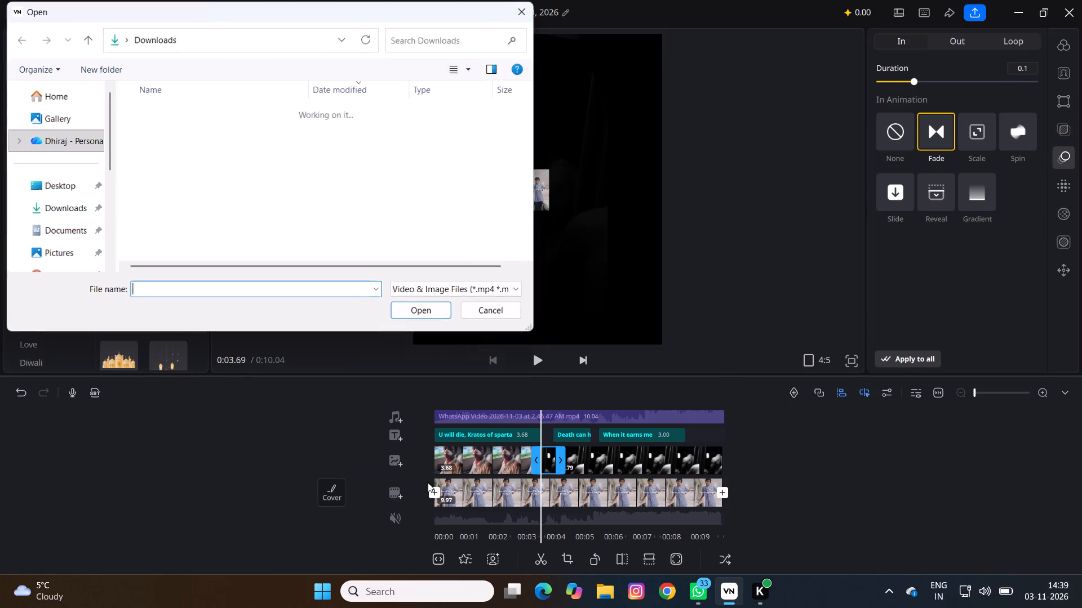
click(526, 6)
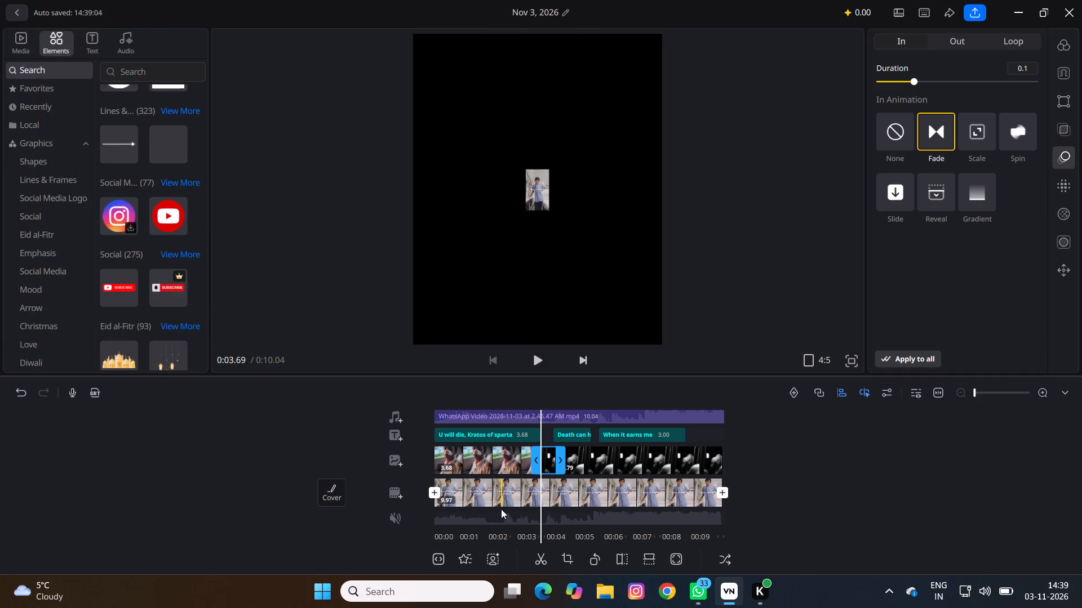
Trim the end of the main-track video clip back to almost the start of the timeline.
click(507, 500)
right_click(507, 500)
drag(507, 500, 549, 506)
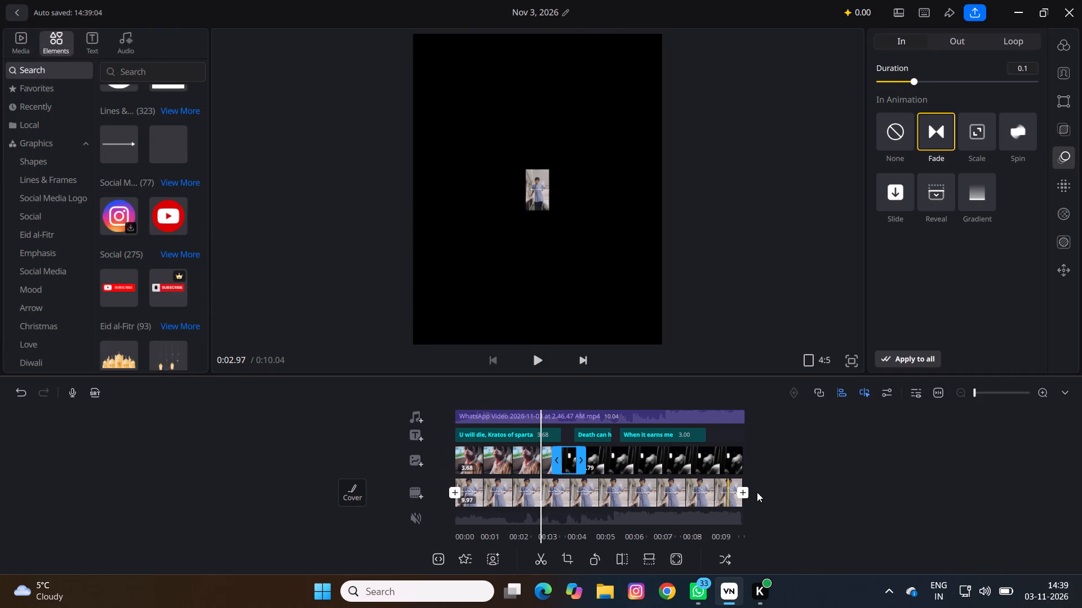
drag(742, 500, 502, 480)
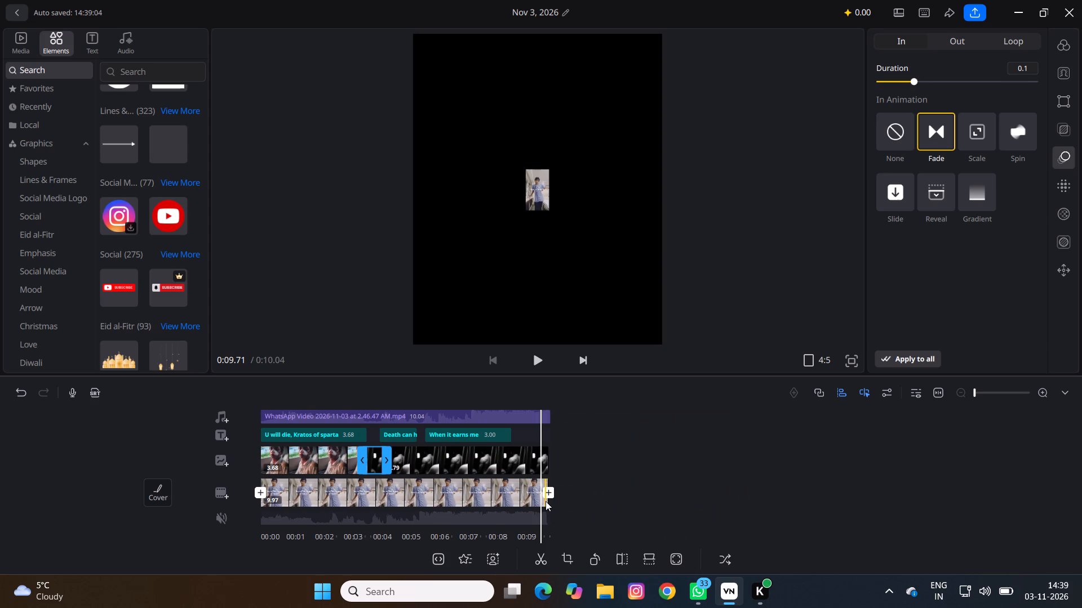
drag(546, 501, 495, 497)
double_click(502, 499)
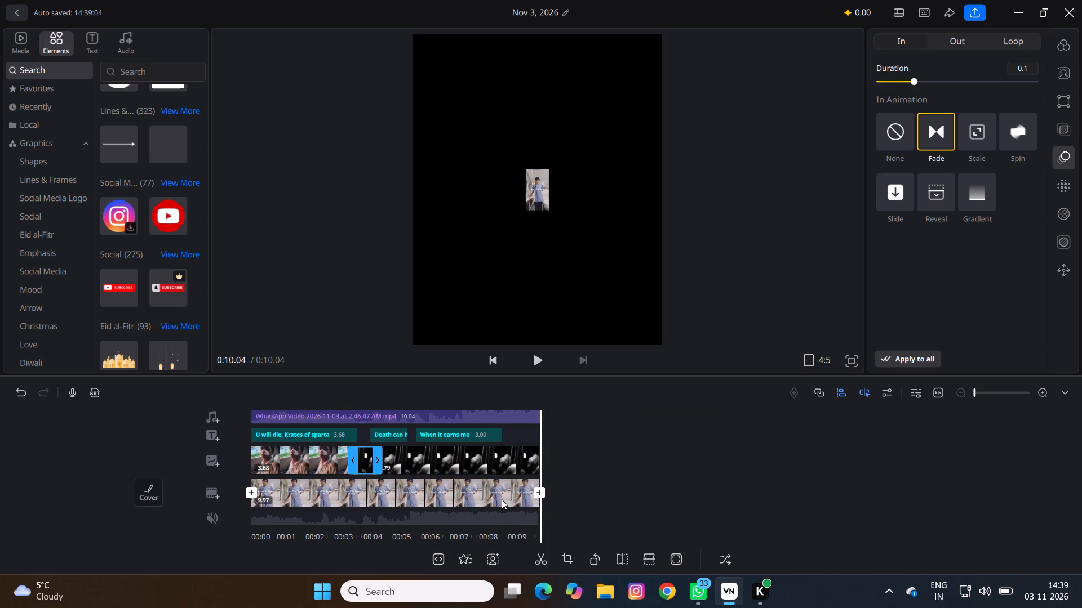
drag(584, 499, 509, 488)
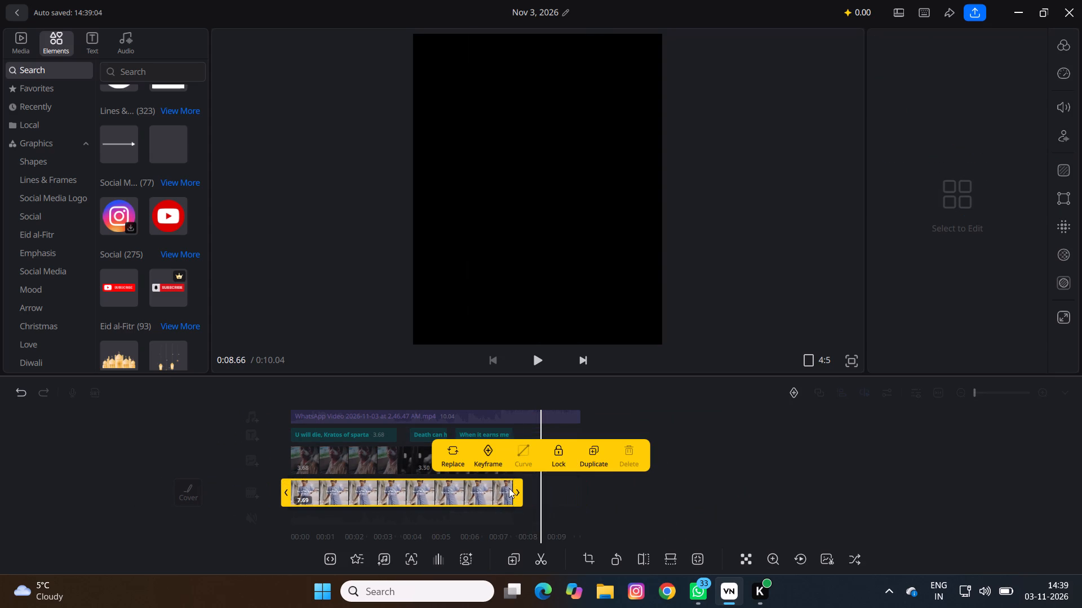
drag(509, 488, 184, 450)
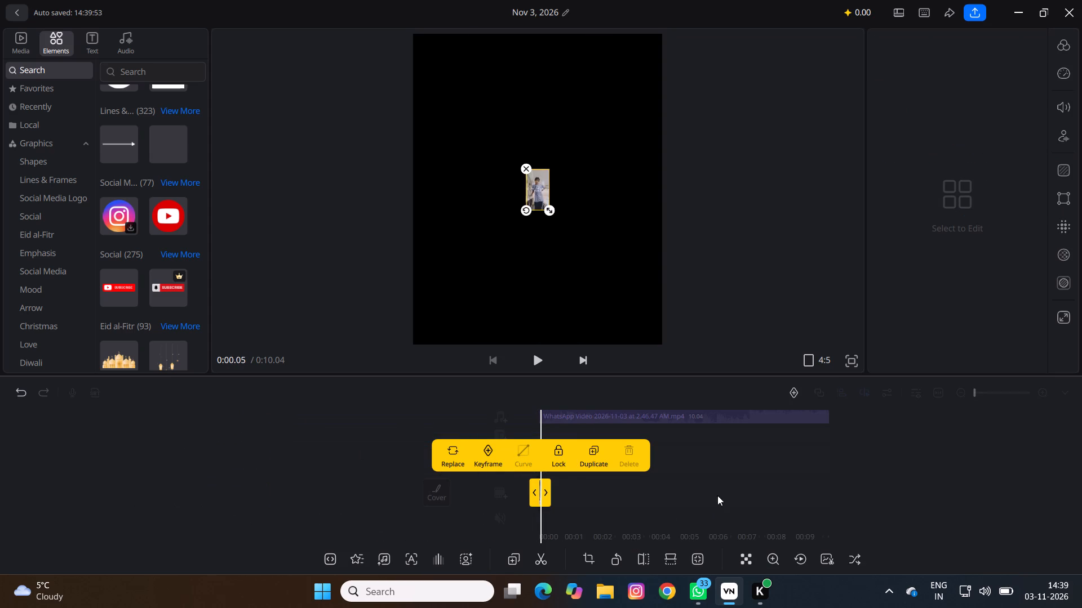
click(883, 508)
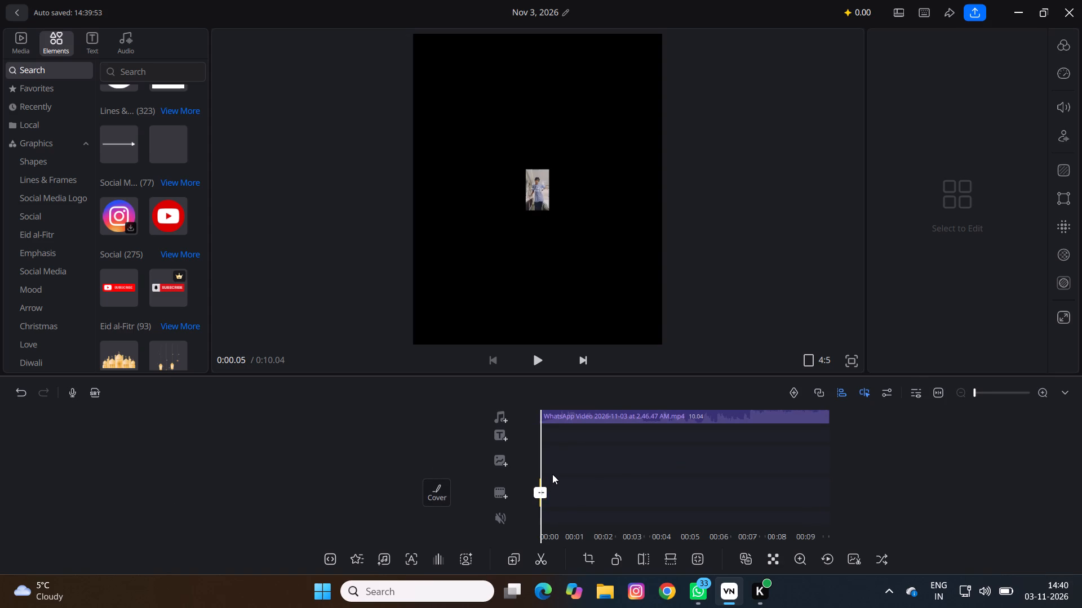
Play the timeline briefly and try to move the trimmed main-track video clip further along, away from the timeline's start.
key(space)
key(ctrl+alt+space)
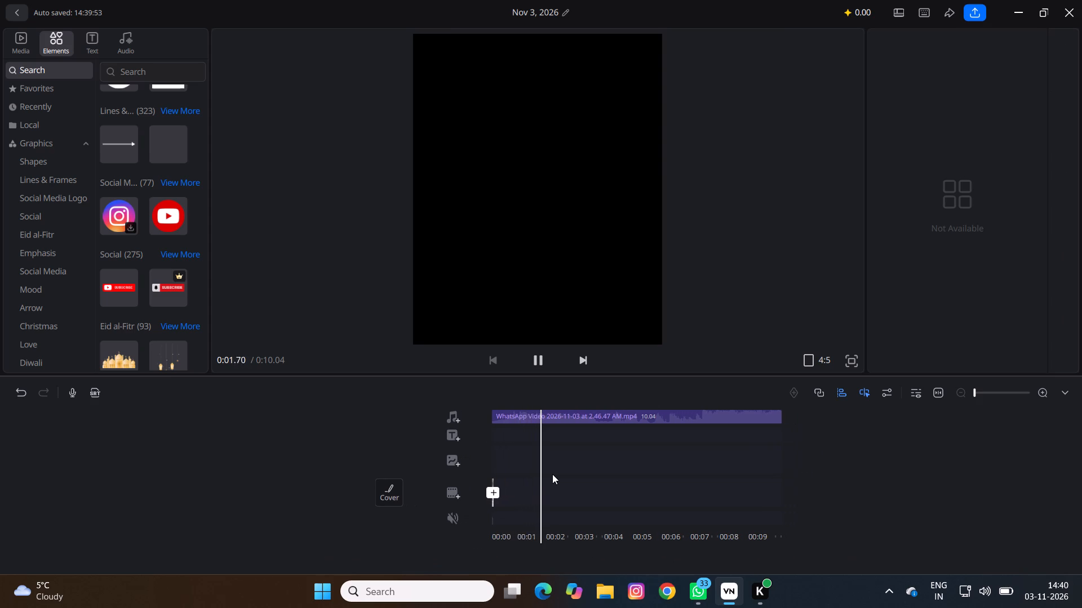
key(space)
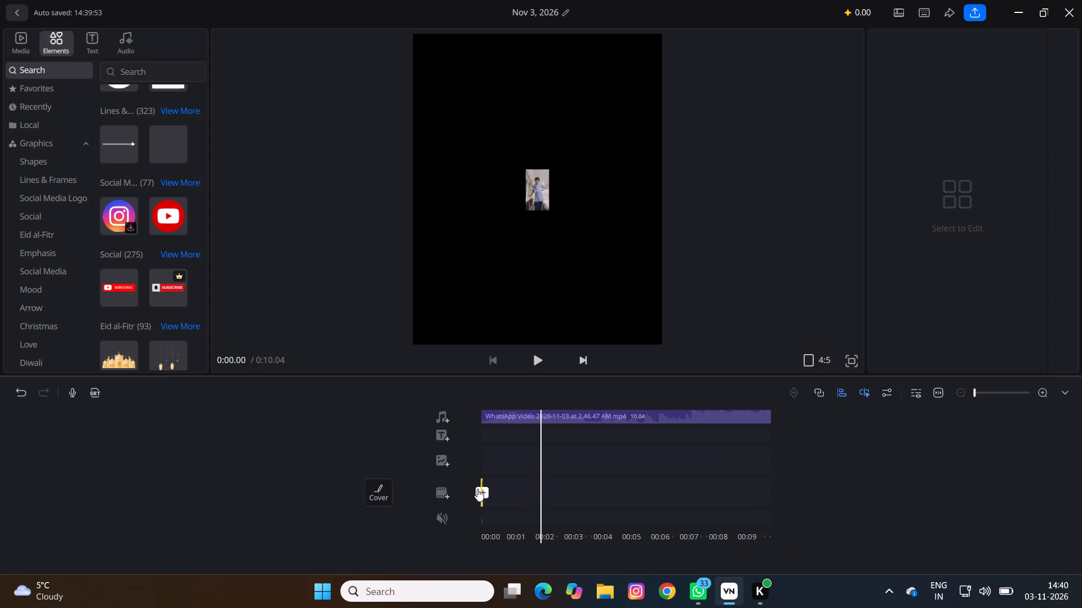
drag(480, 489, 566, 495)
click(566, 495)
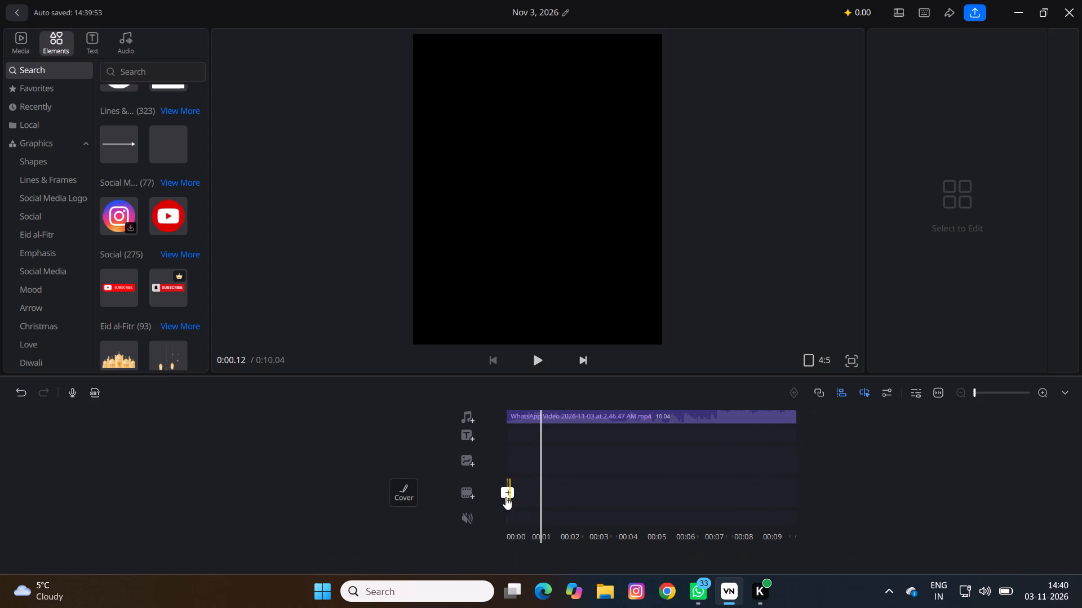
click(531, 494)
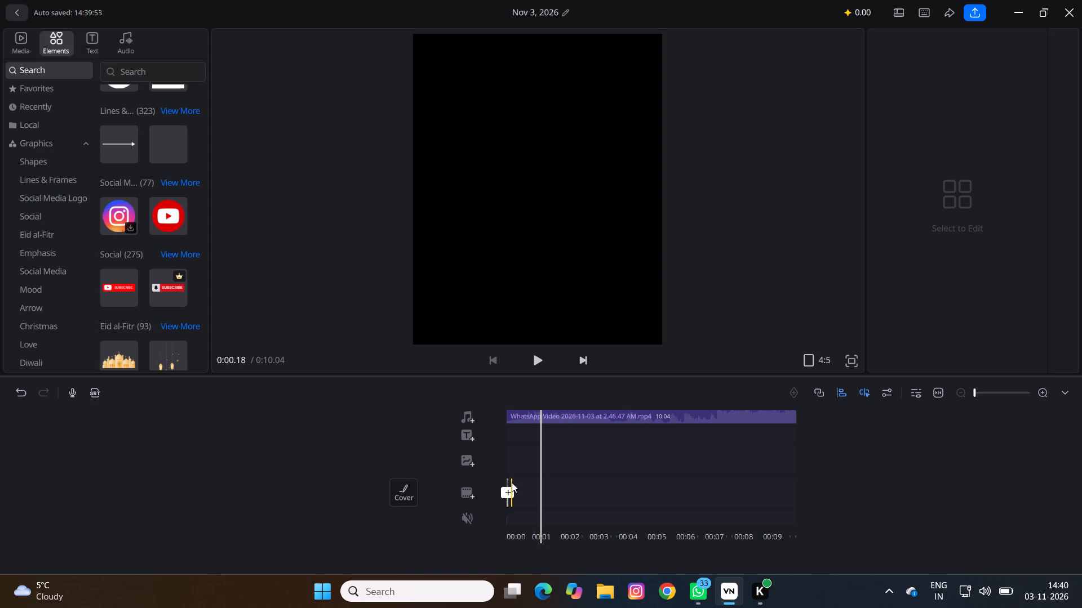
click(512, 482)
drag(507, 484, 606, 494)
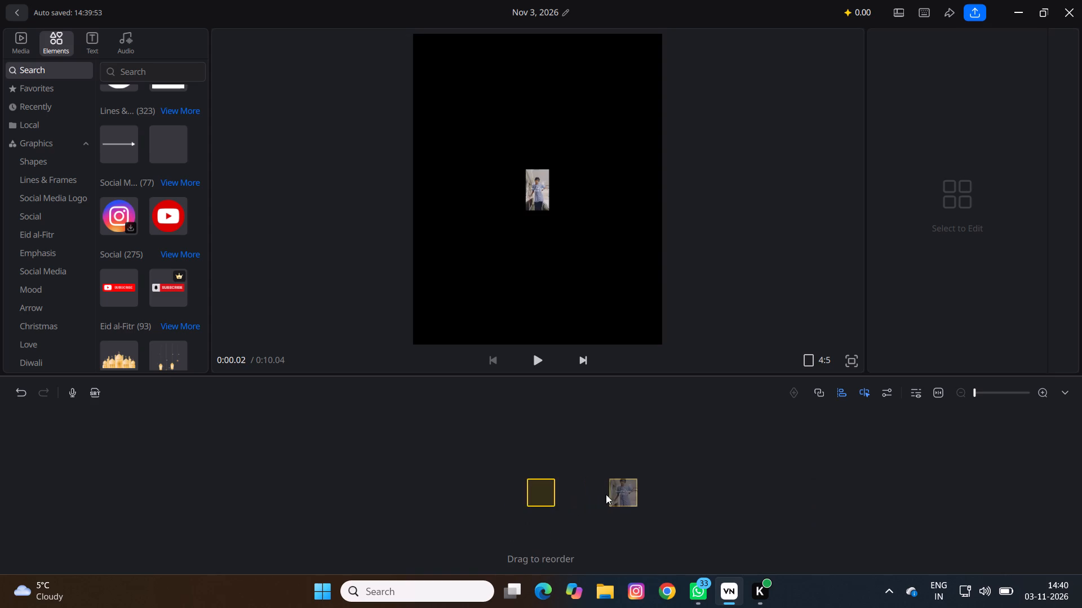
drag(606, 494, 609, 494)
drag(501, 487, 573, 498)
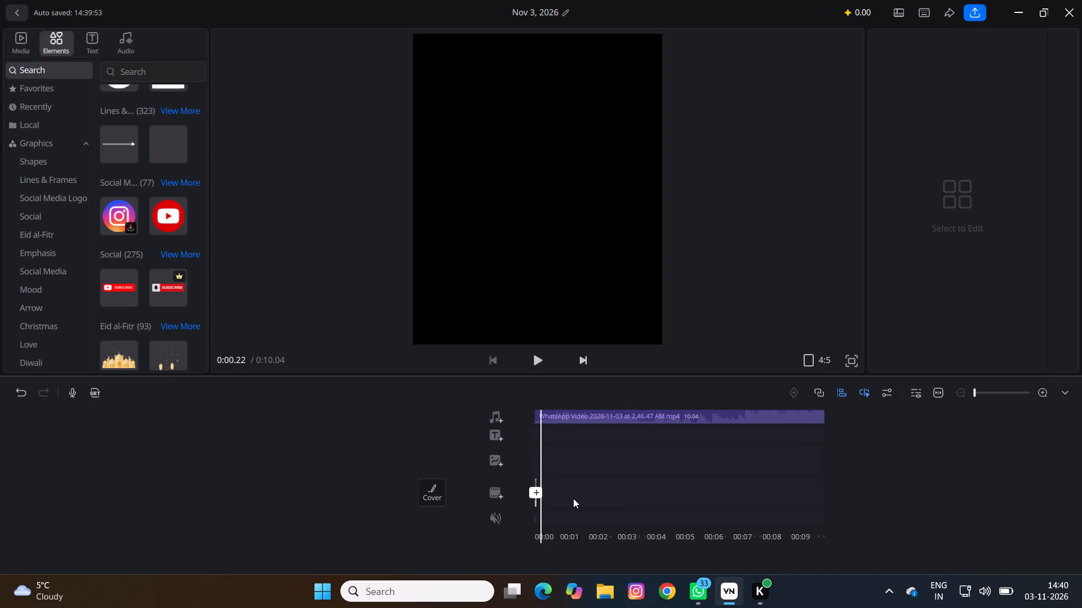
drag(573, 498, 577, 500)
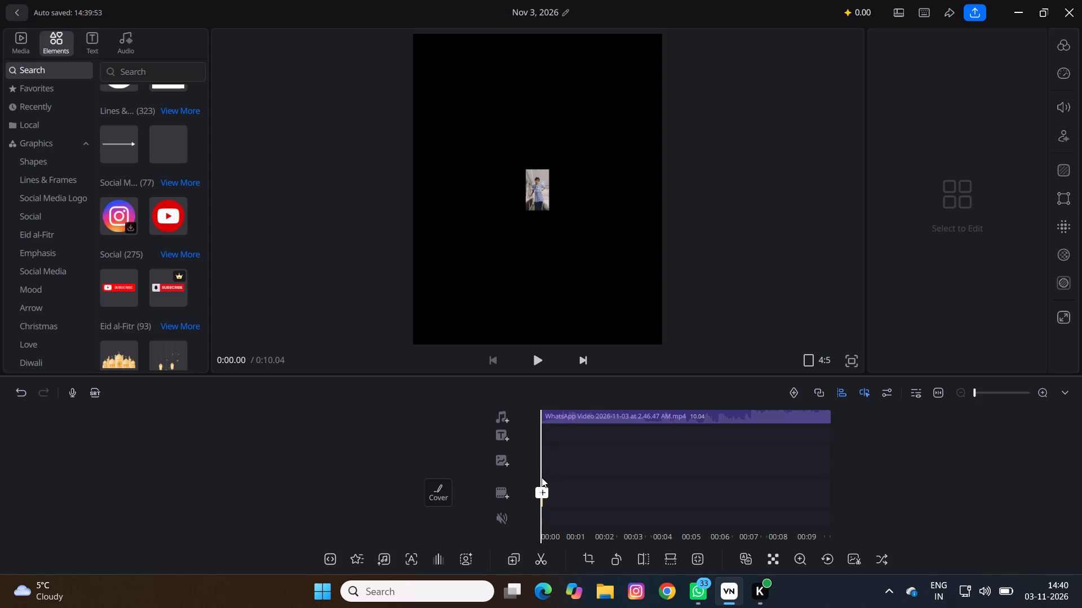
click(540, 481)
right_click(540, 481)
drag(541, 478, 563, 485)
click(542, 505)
Extend the end of the shortened main-track video clip out to a length of 9.61 seconds.
key(Right)
key(Right)
key(Right)
key(Right)
key(Right)
key(Right)
key(Right)
key(Right)
key(Right)
key(Right)
key(Right)
key(Right)
key(Right)
key(Right)
key(Right)
key(Right)
key(Right)
key(Right)
key(Right)
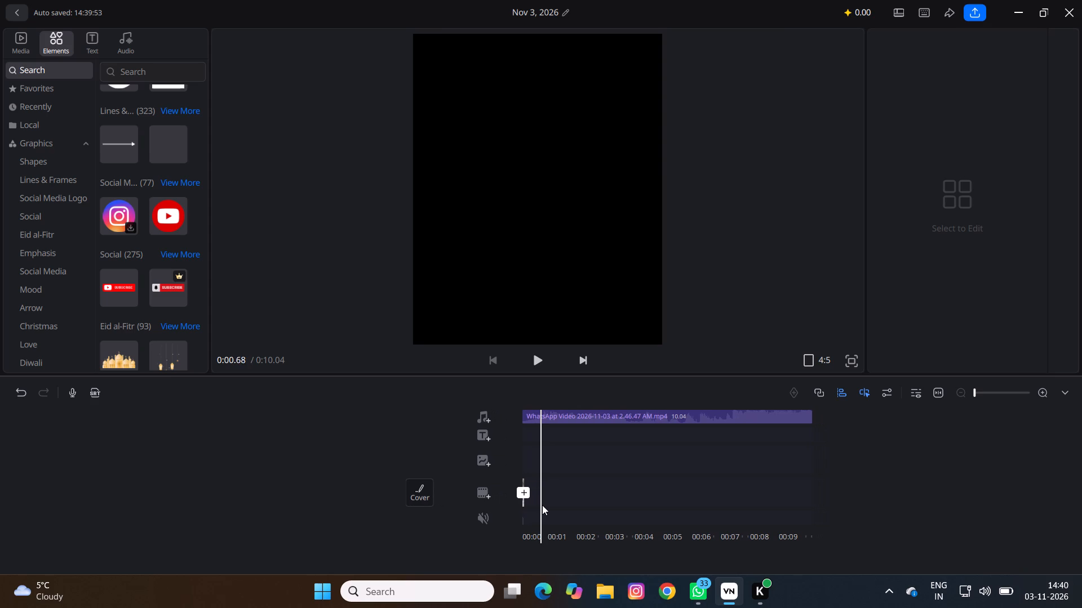
click(535, 503)
click(512, 516)
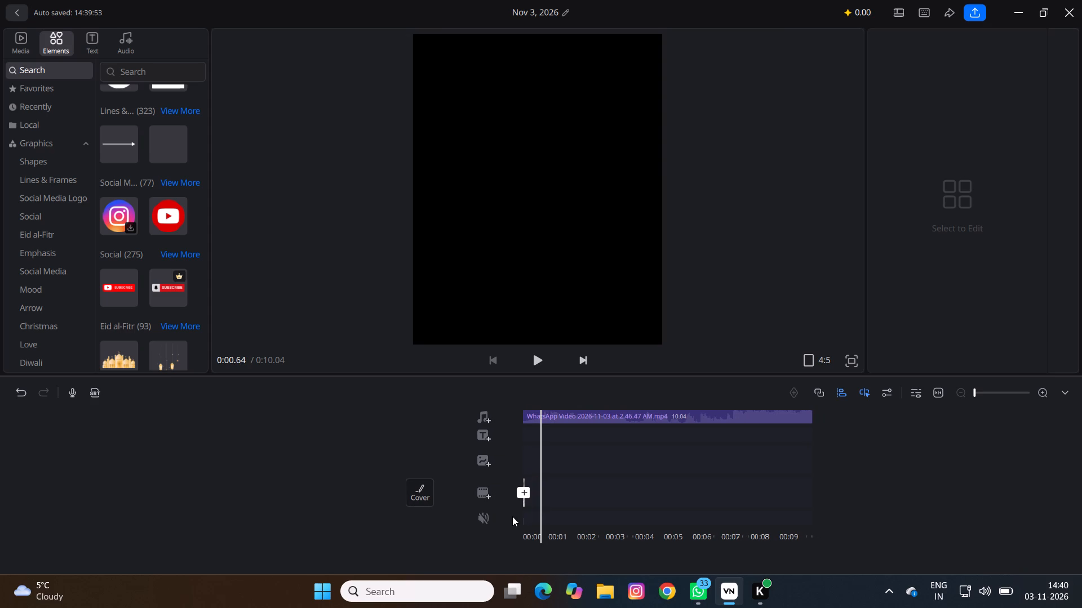
click(522, 499)
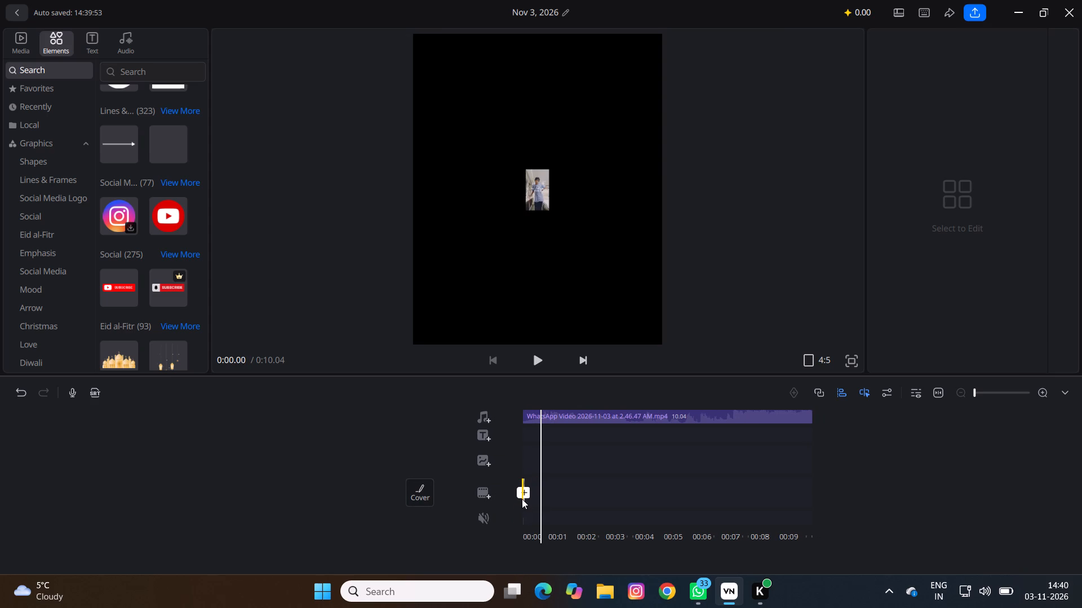
drag(522, 499, 537, 502)
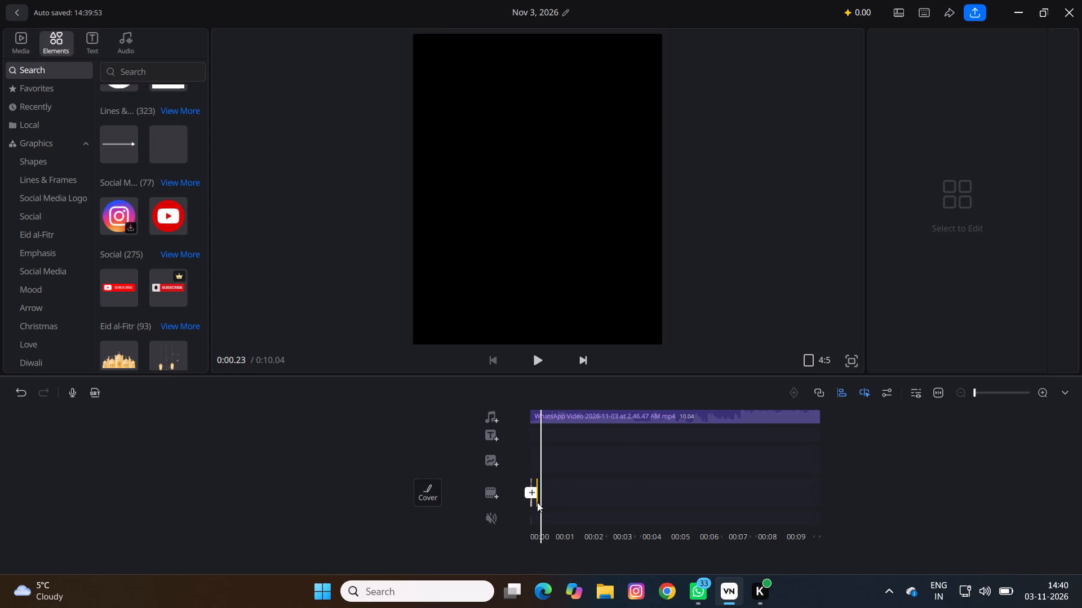
drag(533, 502, 547, 505)
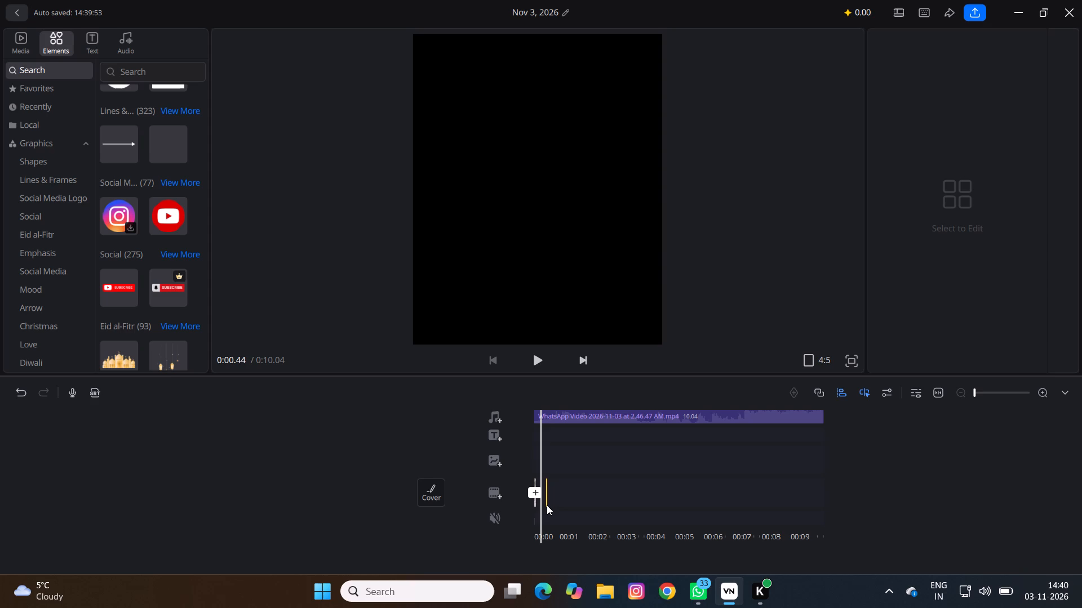
click(547, 505)
drag(534, 503, 544, 504)
click(544, 504)
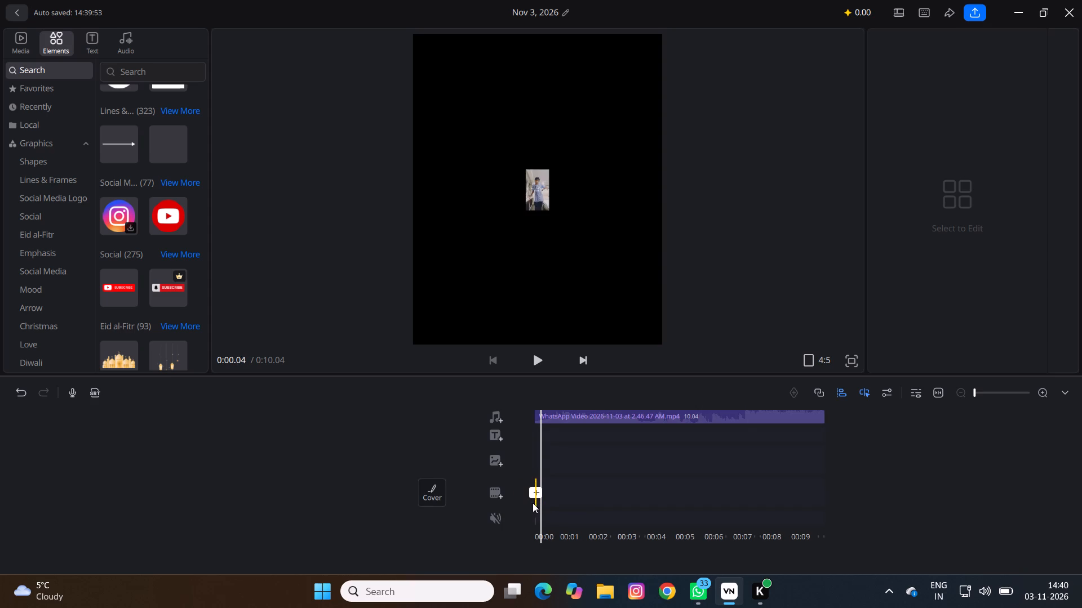
drag(534, 503, 573, 506)
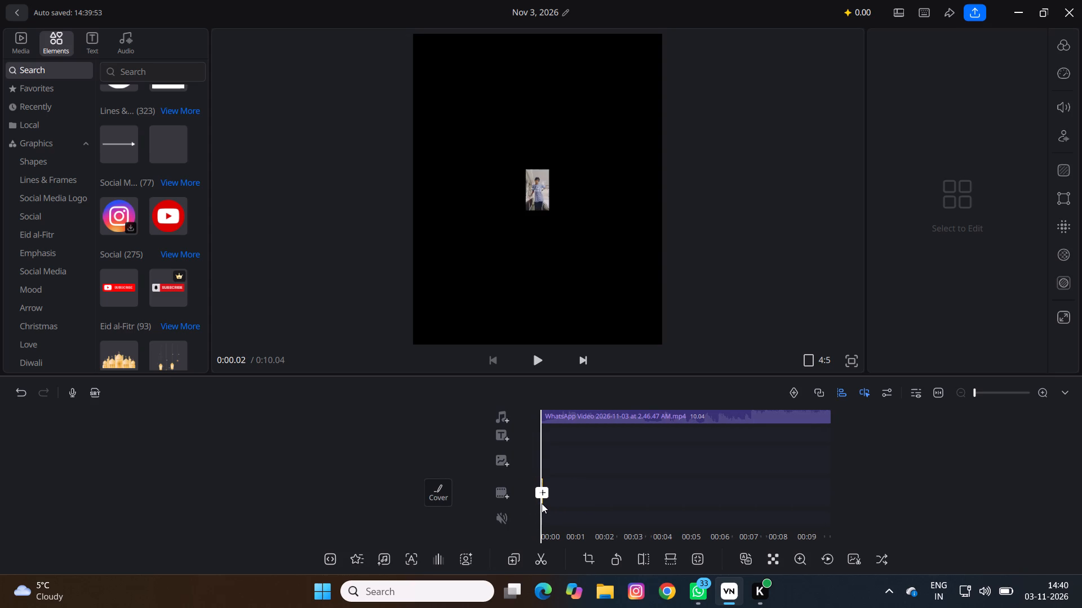
drag(542, 503, 573, 508)
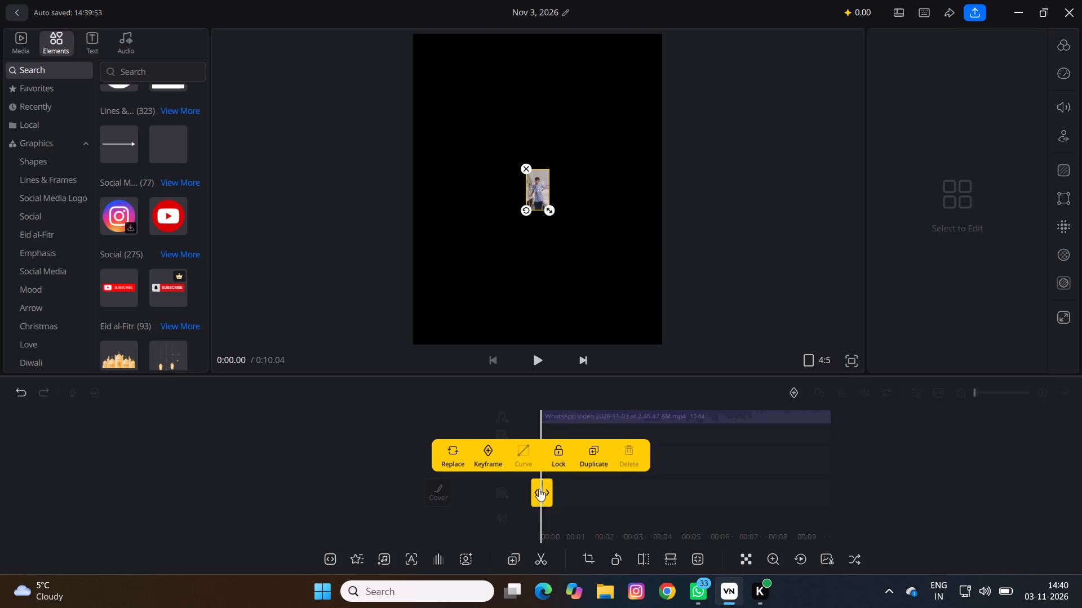
drag(551, 493, 715, 474)
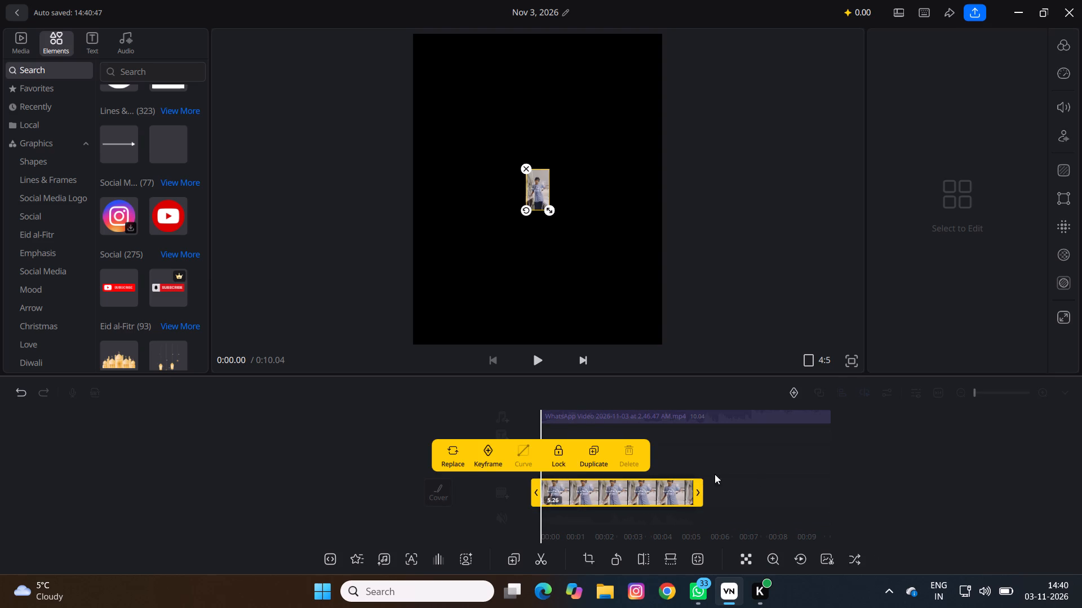
drag(715, 474, 827, 494)
click(793, 503)
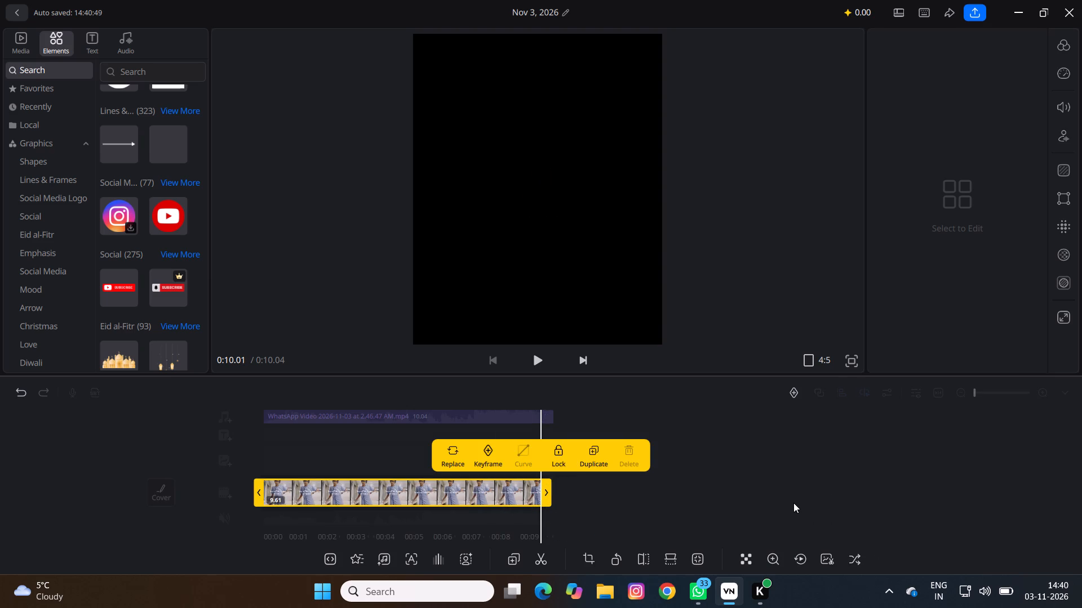
Play the timeline from the start to check the main-track clip and the audio after the length change.
click(298, 464)
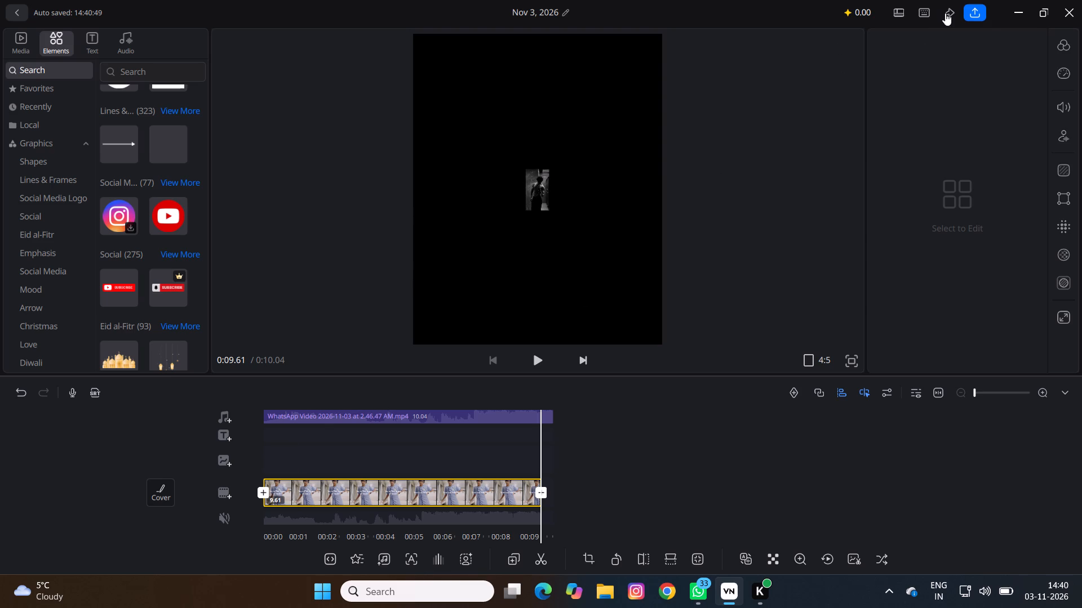
key(space)
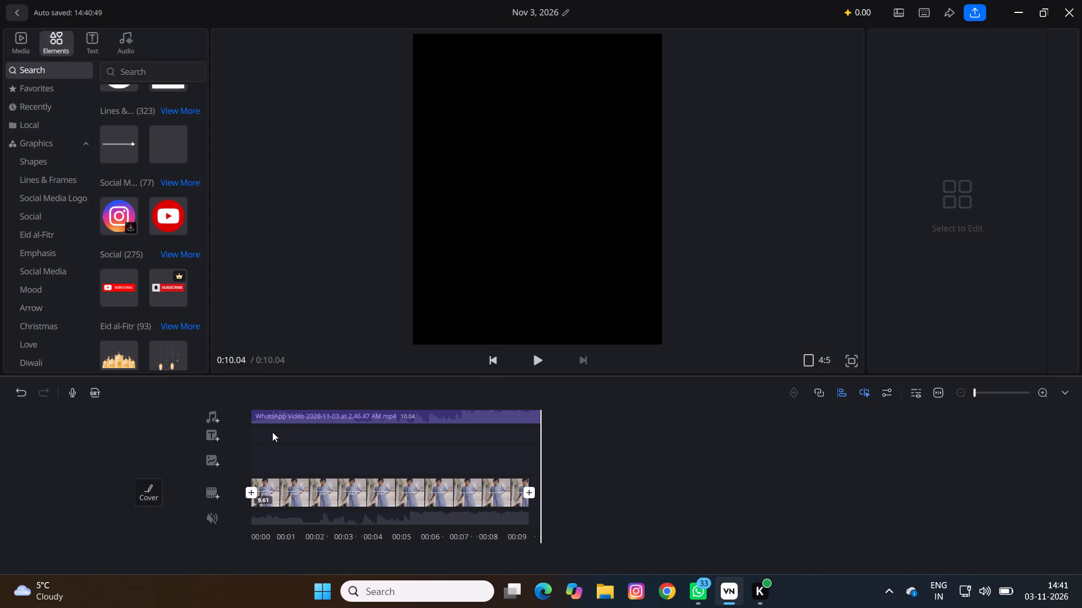
key(space)
key(space)
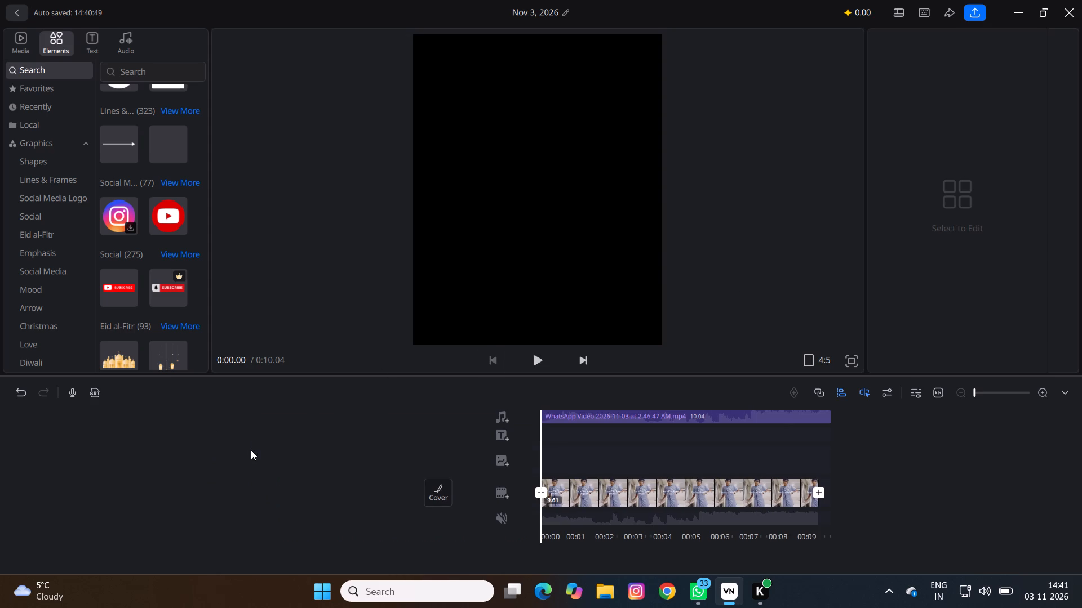
key(space)
key(space)
click(545, 364)
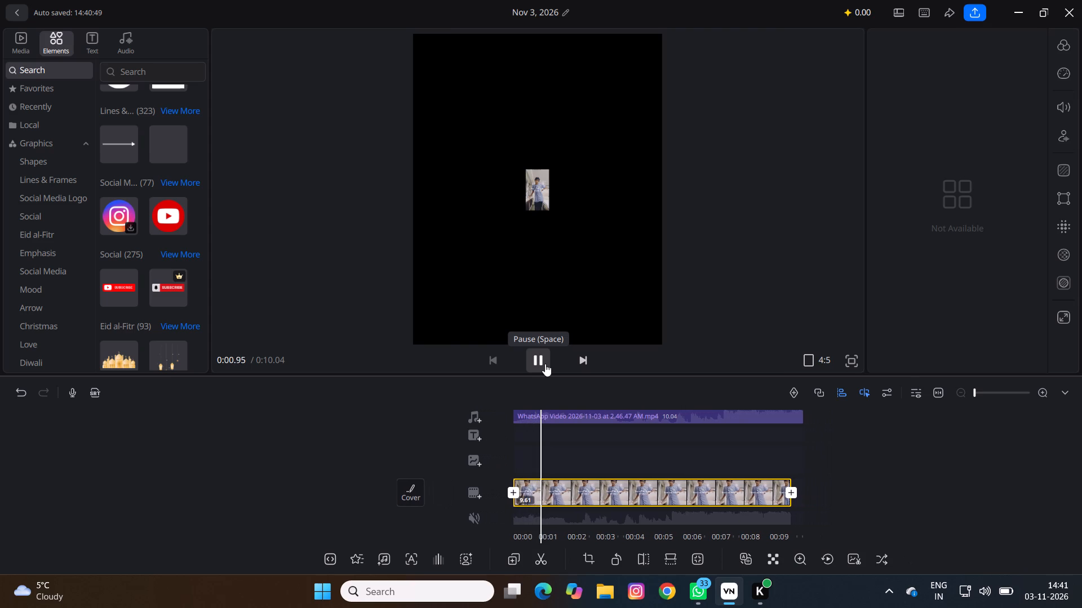
key(space)
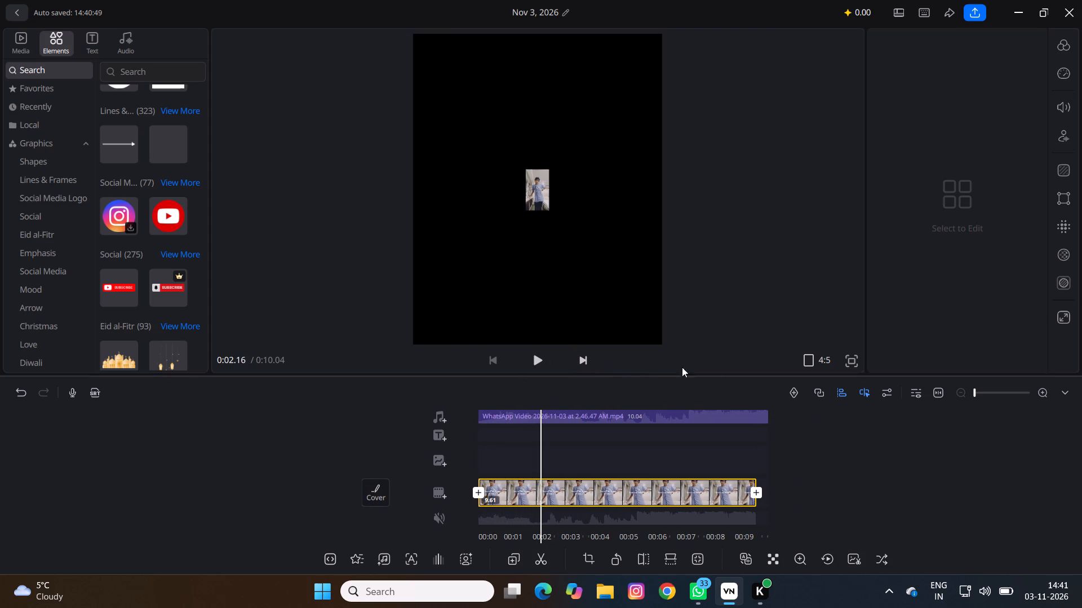